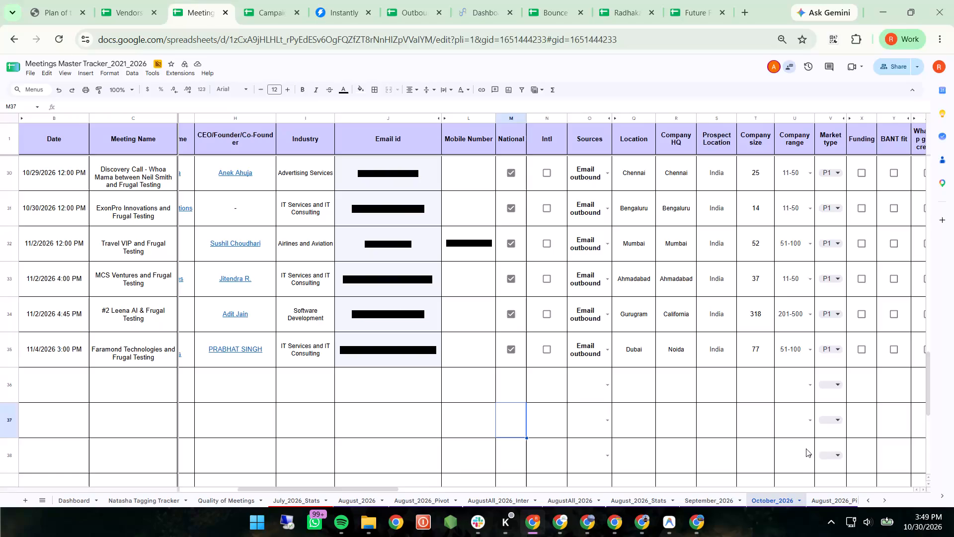
Examine the latest meeting rows in the October_2026 sheet across the columns, from lead and company details to meeting outcomes and invite status.
{"action": "left_click", "coordinate": [460, 398]}
{"action": "scroll", "coordinate": [460, 398], "scroll_direction": "right", "scroll_amount": 1}
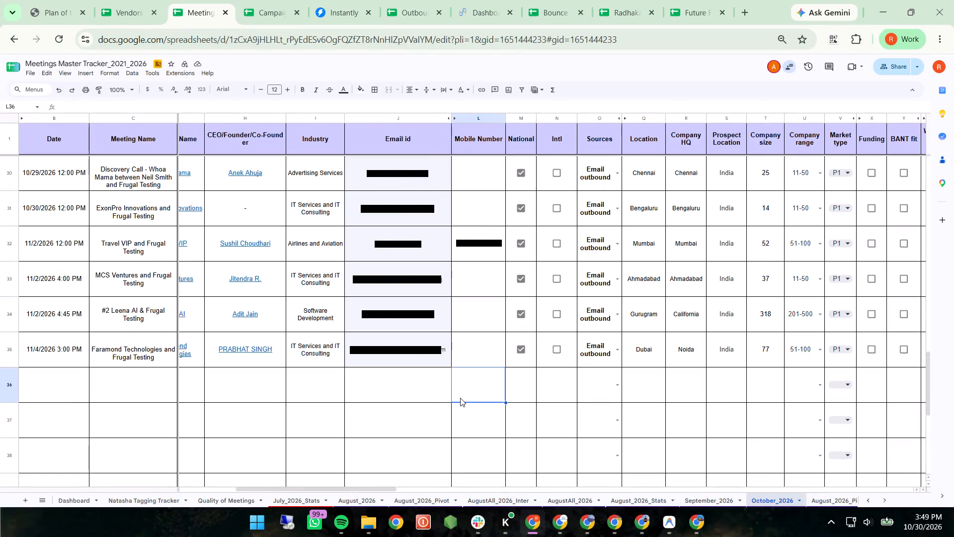
{"action": "scroll", "coordinate": [460, 398], "scroll_direction": "right", "scroll_amount": 3}
{"action": "left_click", "coordinate": [428, 393]}
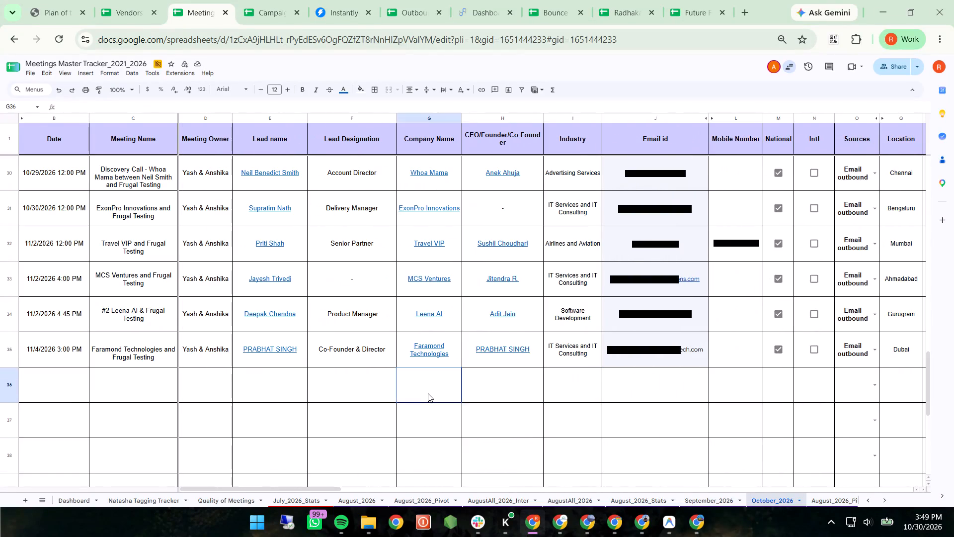
{"action": "scroll", "coordinate": [428, 393], "scroll_direction": "left", "scroll_amount": 2}
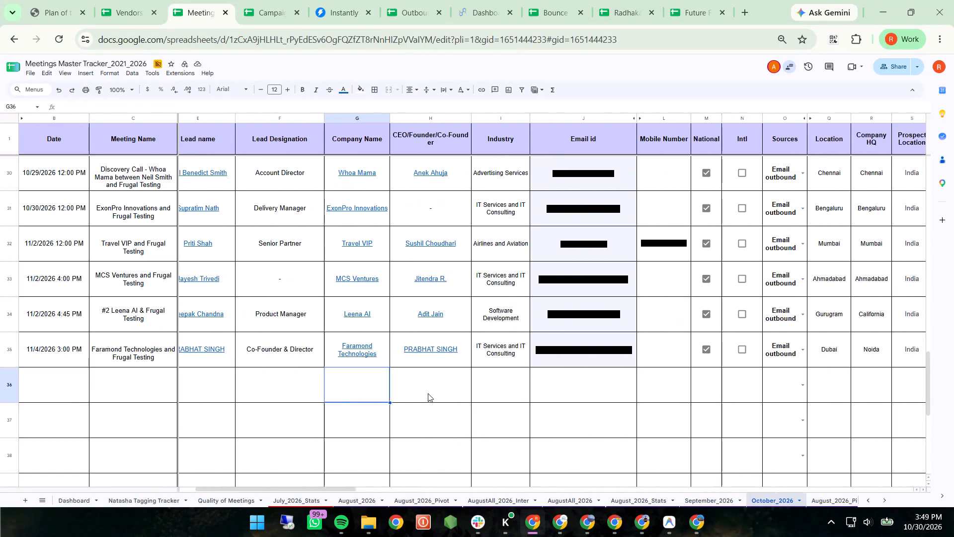
{"action": "scroll", "coordinate": [428, 393], "scroll_direction": "left", "scroll_amount": 9}
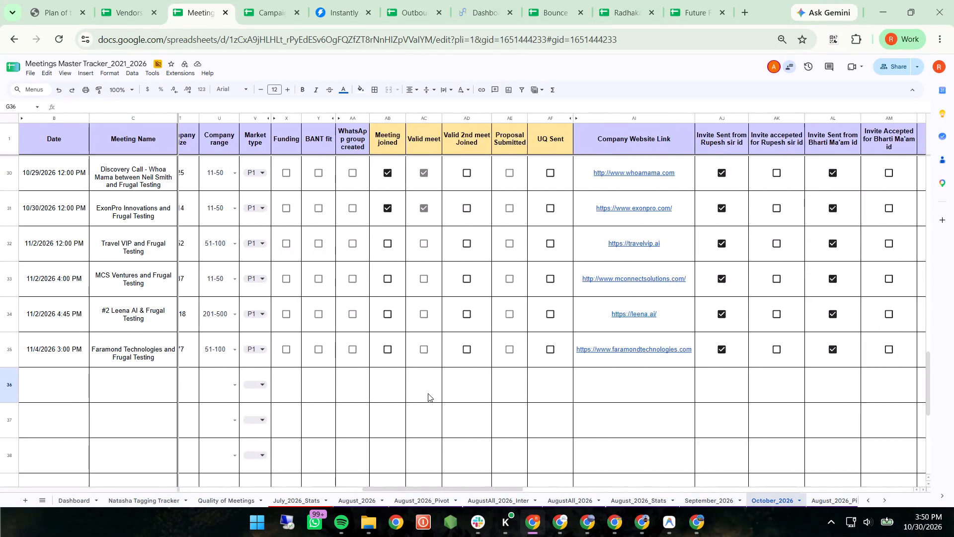
{"action": "scroll", "coordinate": [428, 393], "scroll_direction": "left", "scroll_amount": 5}
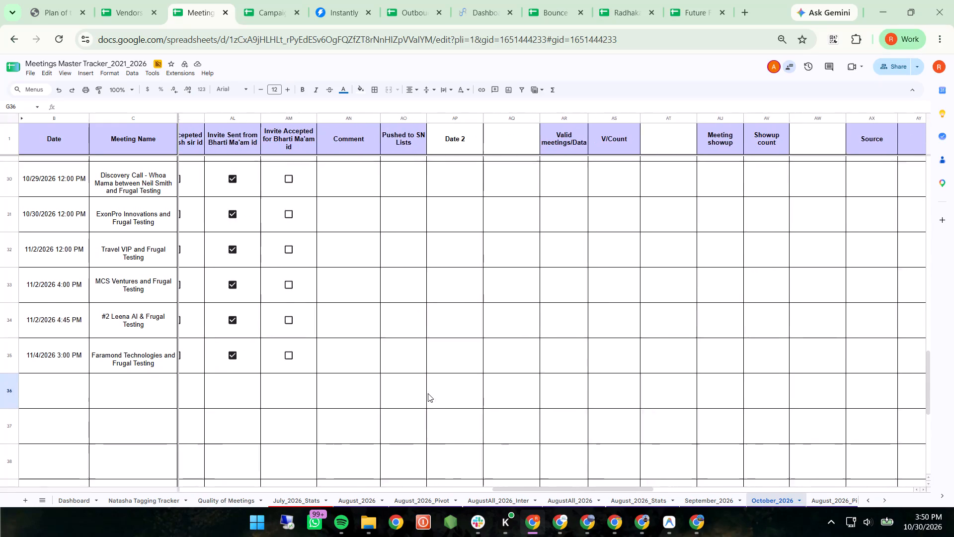
{"action": "scroll", "coordinate": [428, 393], "scroll_direction": "left", "scroll_amount": 1}
{"action": "scroll", "coordinate": [428, 393], "scroll_direction": "right", "scroll_amount": 3}
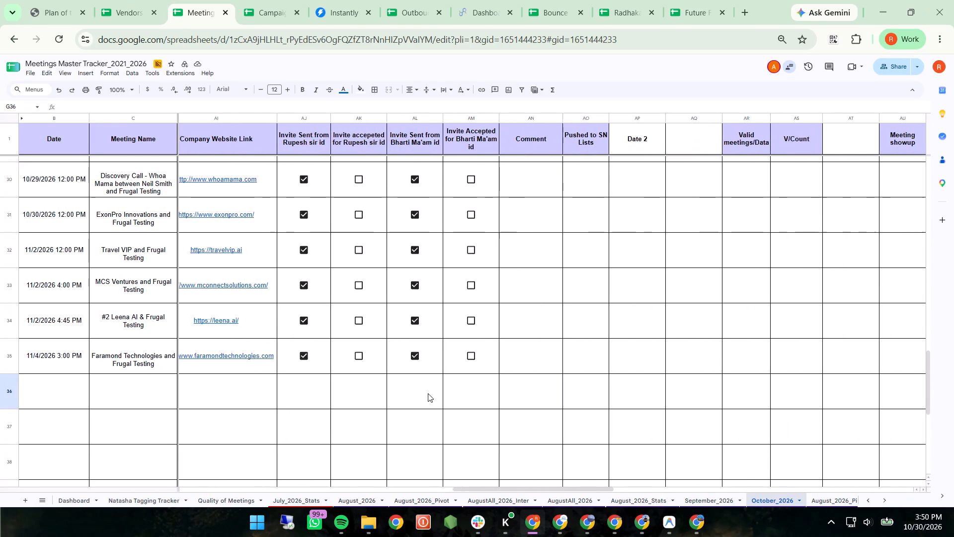
{"action": "scroll", "coordinate": [428, 393], "scroll_direction": "right", "scroll_amount": 11}
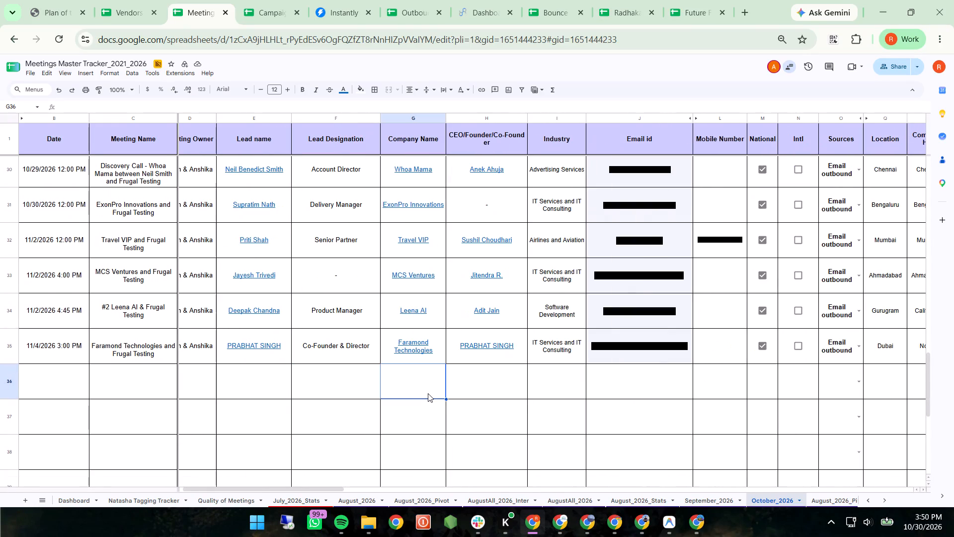
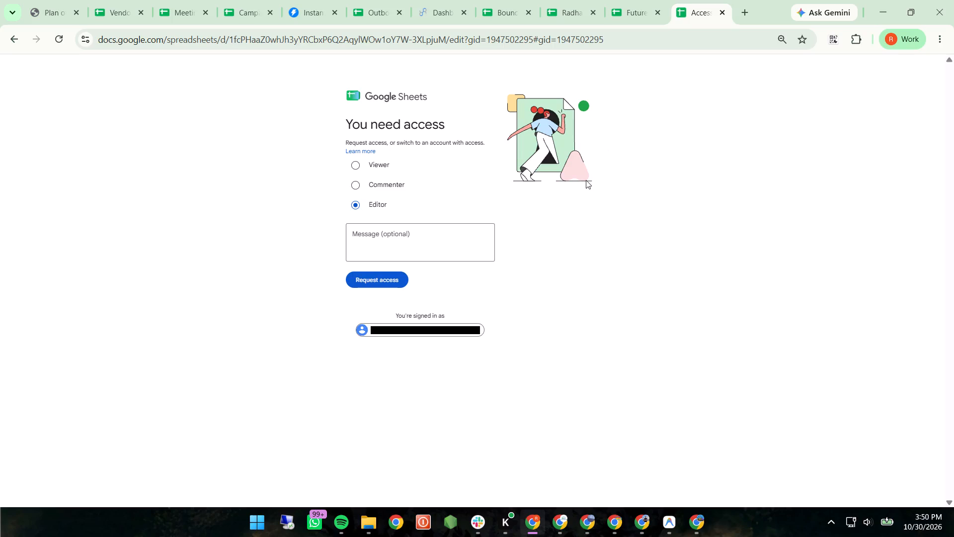
Request editor access to the linked spreadsheet and reload the page to open it.
{"action": "left_click", "coordinate": [399, 281]}
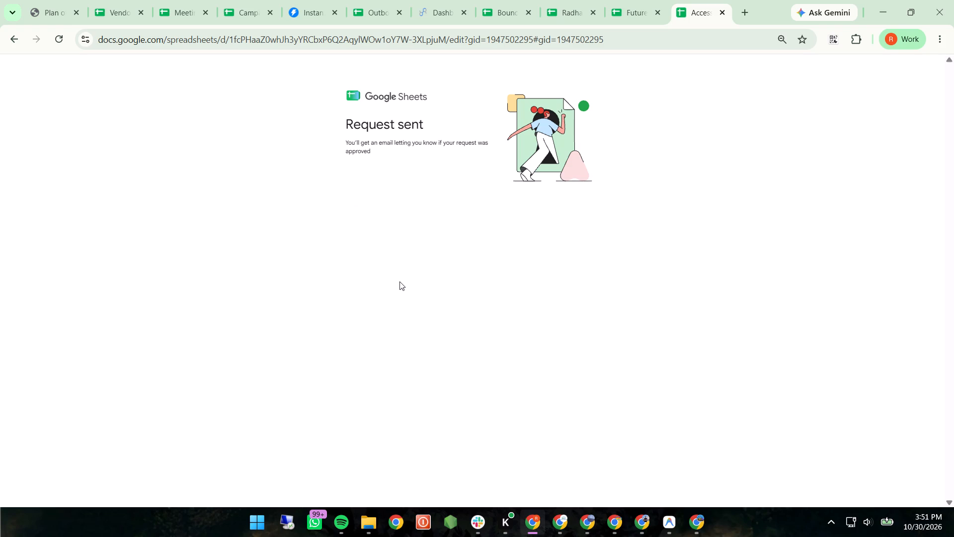
{"action": "left_click", "coordinate": [63, 38]}
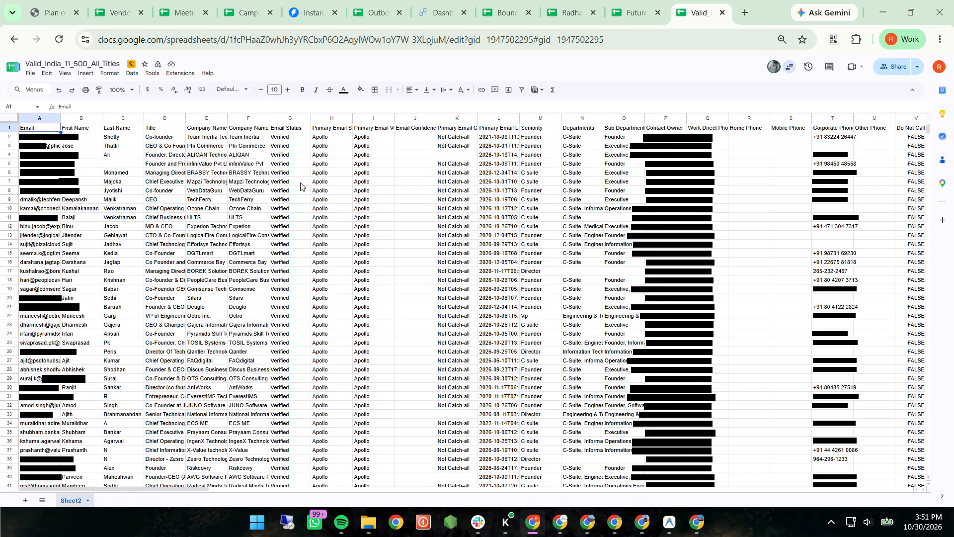
{"action": "left_click", "coordinate": [243, 130]}
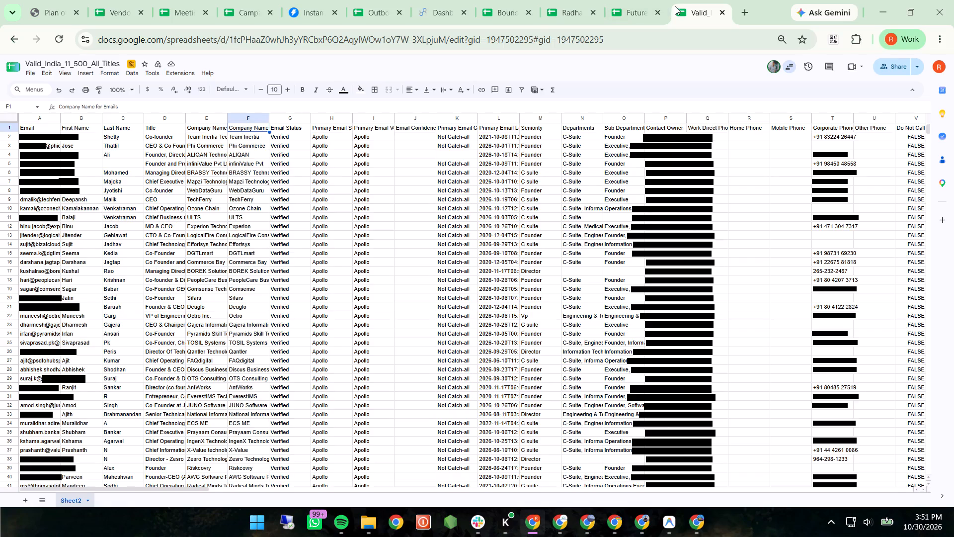
Open the Data Ripping spreadsheet in a new browser tab and show its Graph sheet.
{"action": "left_click", "coordinate": [747, 16]}
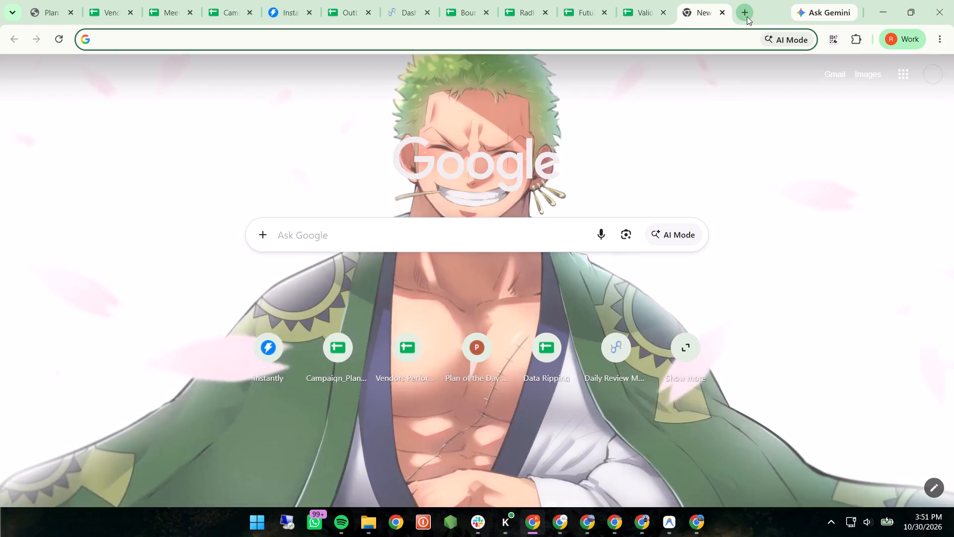
{"action": "type", "text": "data"}
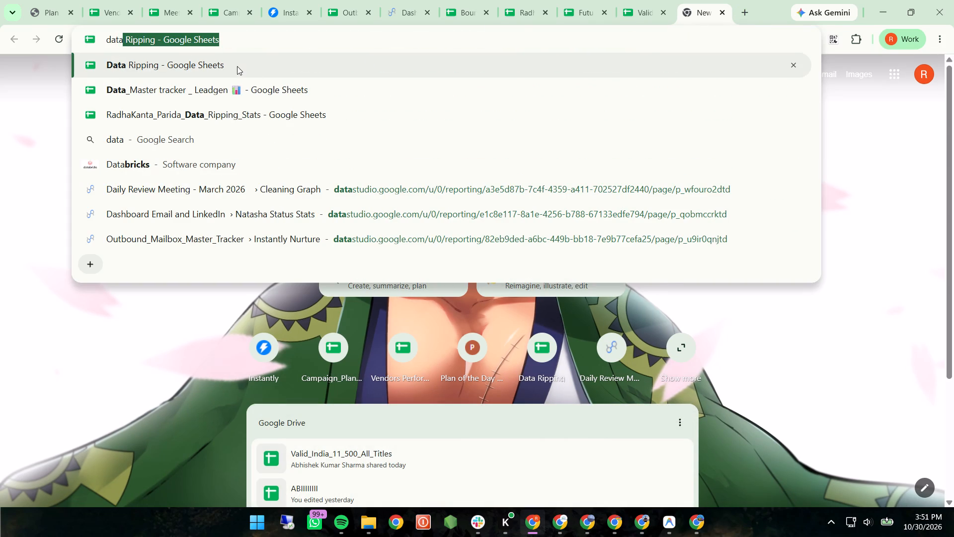
{"action": "left_click", "coordinate": [237, 66]}
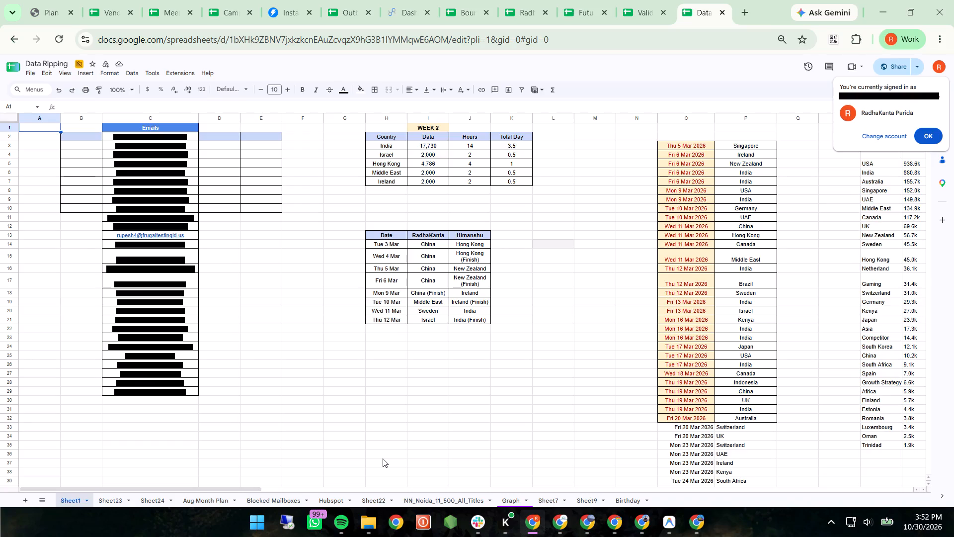
{"action": "left_click", "coordinate": [506, 502]}
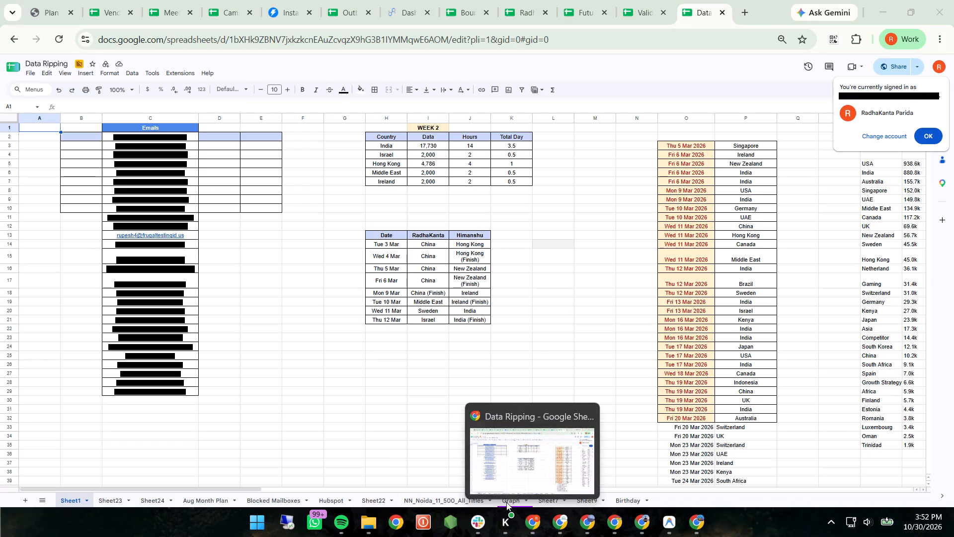
{"action": "left_click", "coordinate": [511, 498]}
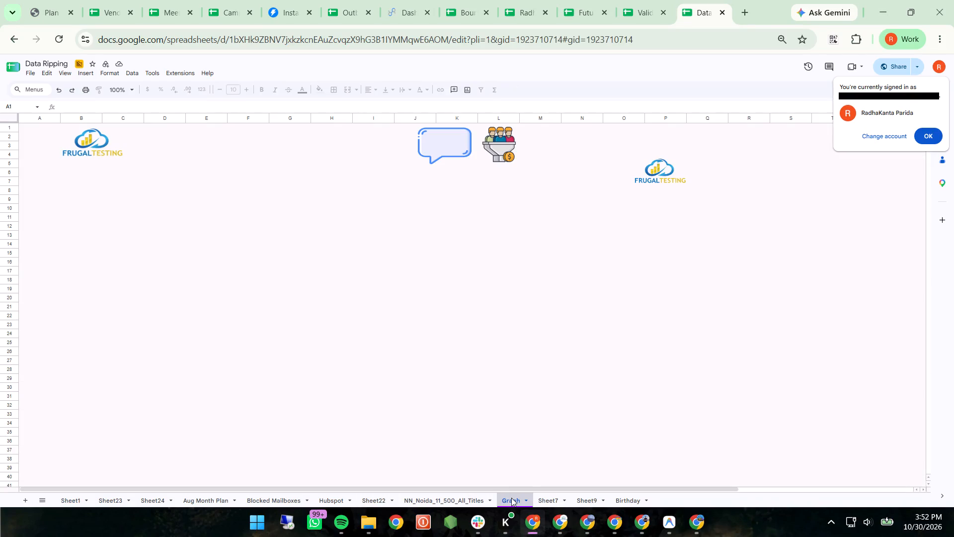
Copy the web address of the Valid_India_11_500_All_Titles spreadsheet.
{"action": "left_click", "coordinate": [646, 11]}
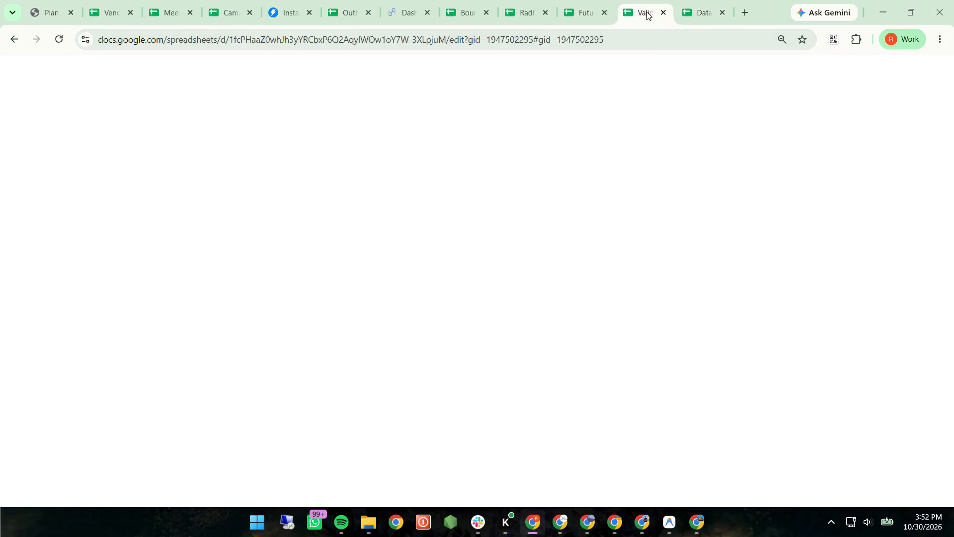
{"action": "left_click", "coordinate": [375, 41]}
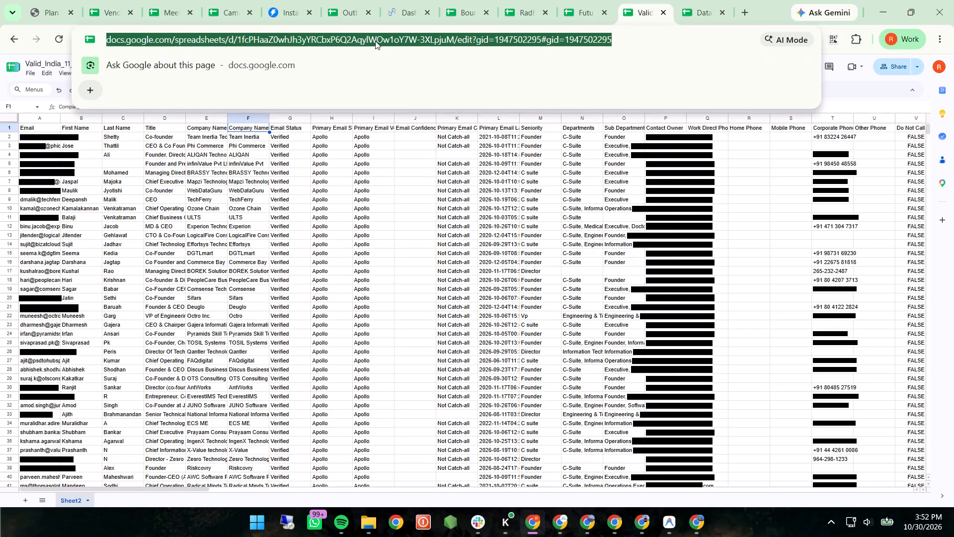
{"action": "key", "text": "ctrl+c"}
{"action": "key", "text": "ctrl+c"}
{"action": "left_click", "coordinate": [695, 0]}
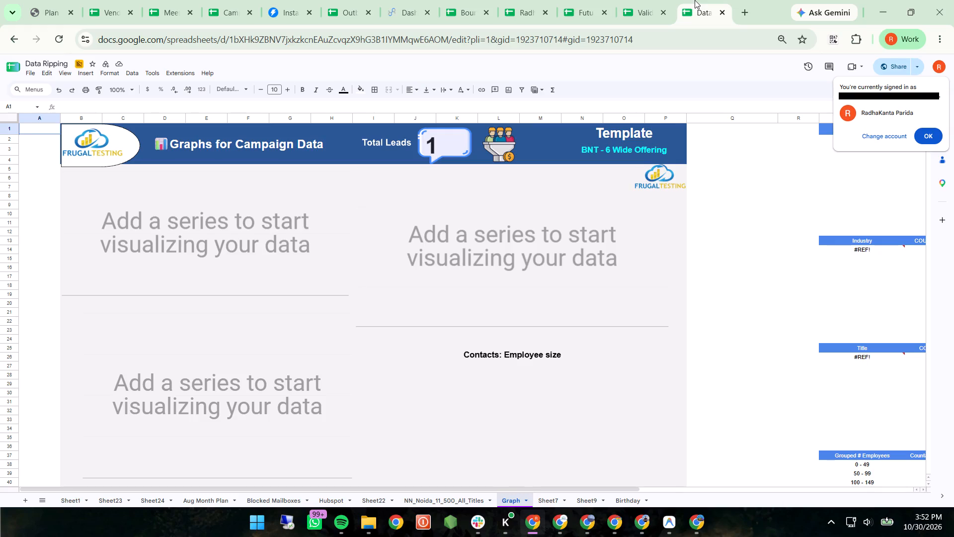
{"action": "left_click", "coordinate": [636, 11]}
{"action": "key", "text": "ctrl+c"}
{"action": "key", "text": "ctrl+c"}
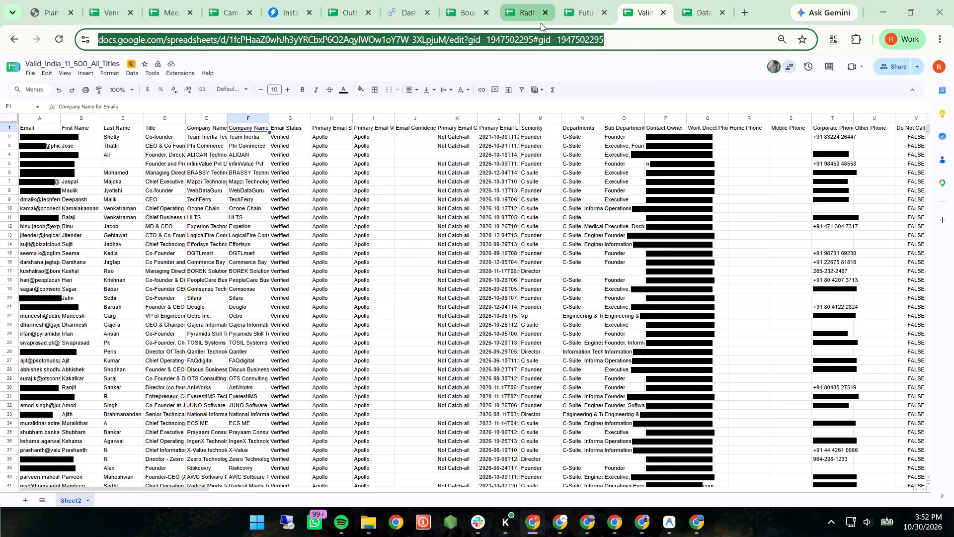
{"action": "key", "text": "ctrl+c"}
{"action": "key", "text": "ctrl+c"}
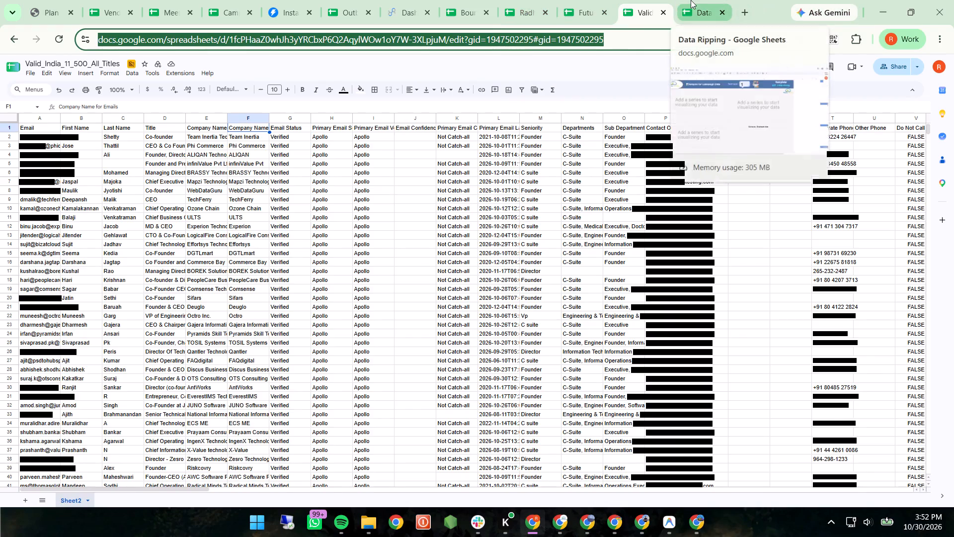
Copy the Graph sheet from Data Ripping into the existing Valid_India_11_500_All_Titles spreadsheet, using its copied link to find it.
{"action": "left_click", "coordinate": [691, 0]}
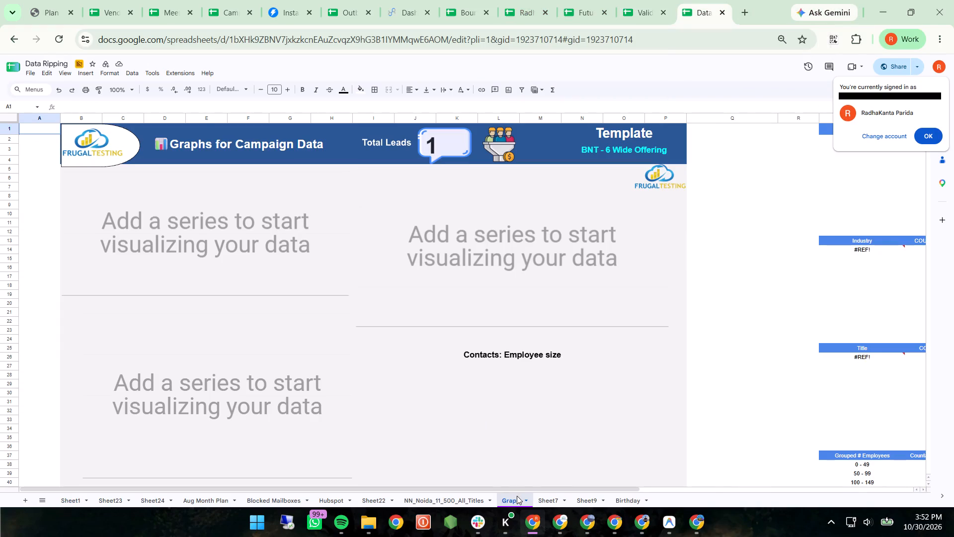
{"action": "right_click", "coordinate": [517, 496]}
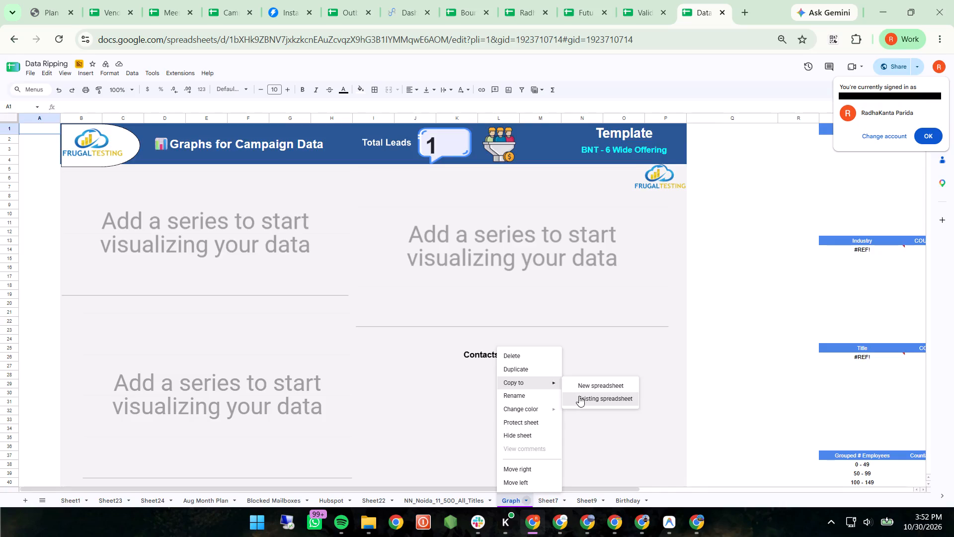
{"action": "left_click", "coordinate": [579, 396]}
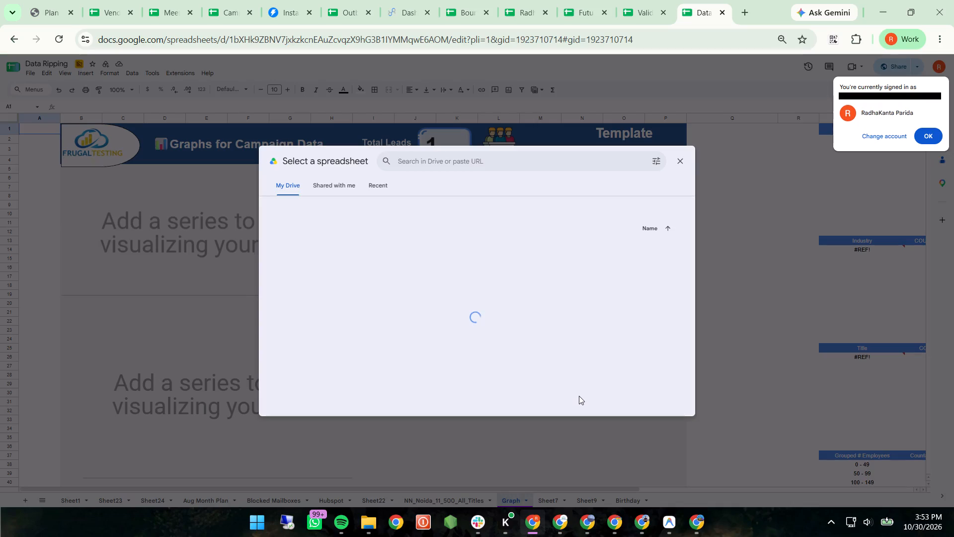
{"action": "left_click", "coordinate": [501, 166]}
{"action": "key", "text": "ctrl+v"}
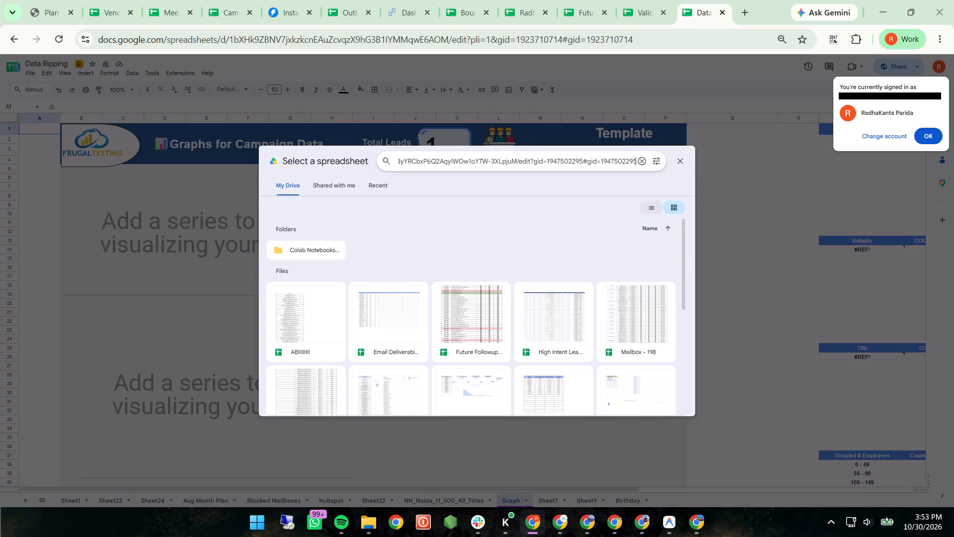
{"action": "key", "text": "Return"}
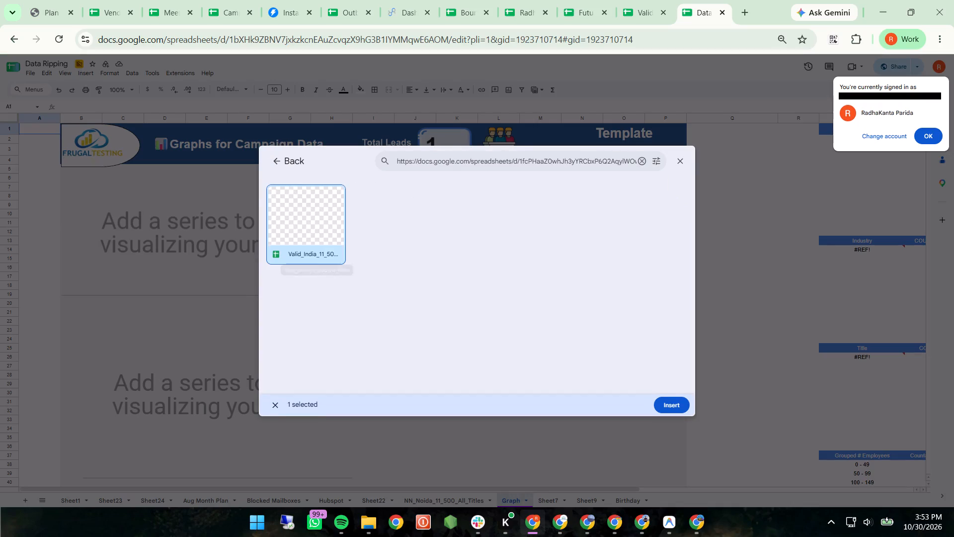
{"action": "double_click", "coordinate": [314, 230]}
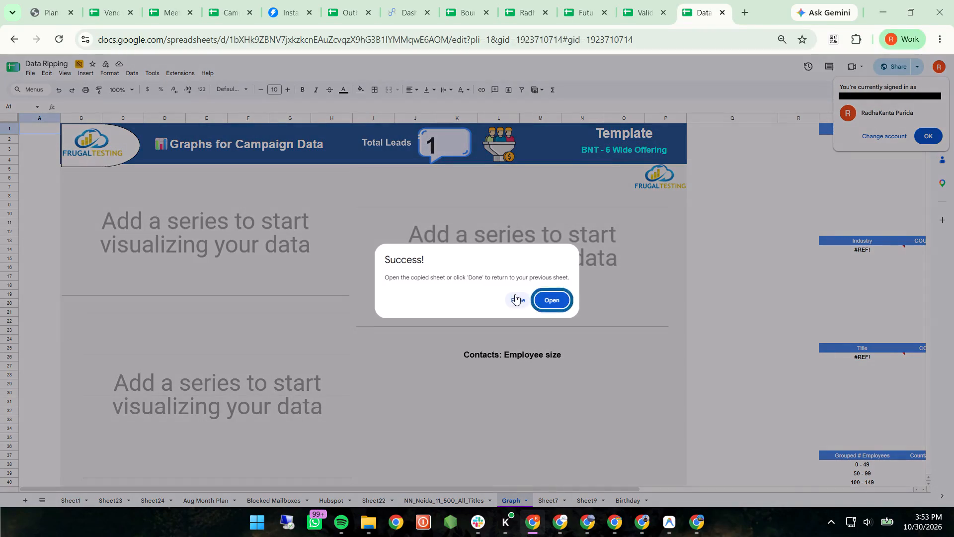
{"action": "left_click", "coordinate": [510, 301]}
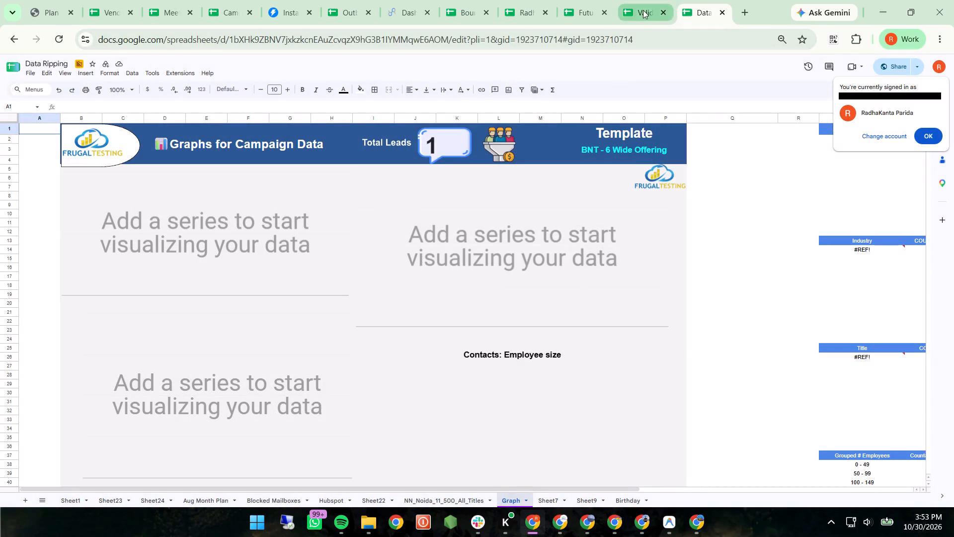
In Valid_India_11_500_All_Titles, rename the copied graph sheet as Sheet2 Graph, reusing the data sheet's name.
{"action": "left_click", "coordinate": [643, 10]}
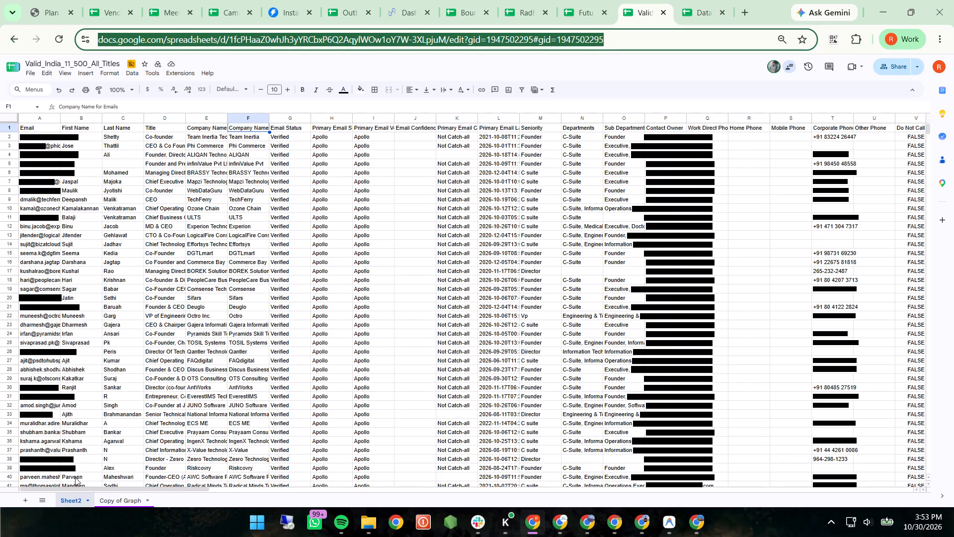
{"action": "double_click", "coordinate": [74, 497]}
{"action": "key", "text": "ctrl+c"}
{"action": "key", "text": "ctrl+c"}
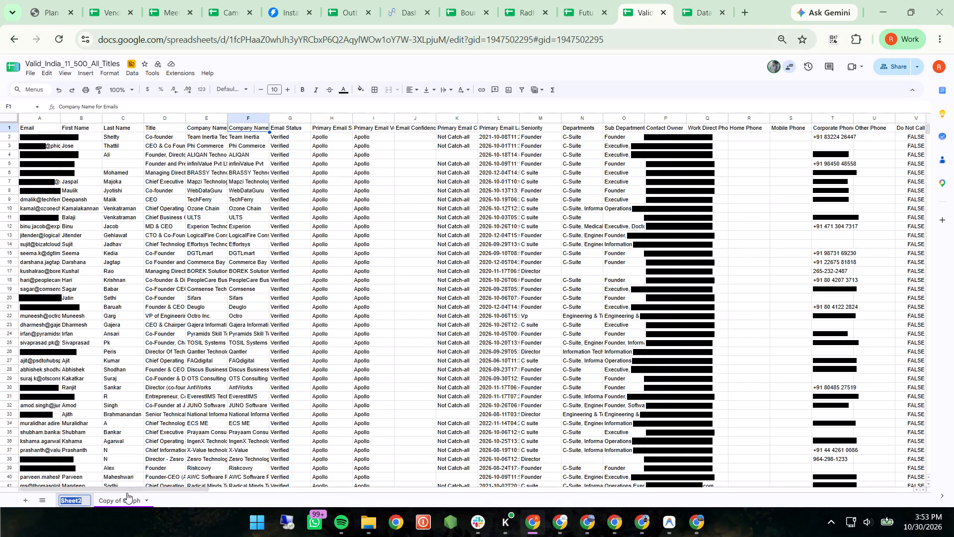
{"action": "double_click", "coordinate": [122, 500]}
{"action": "left_click", "coordinate": [122, 500]}
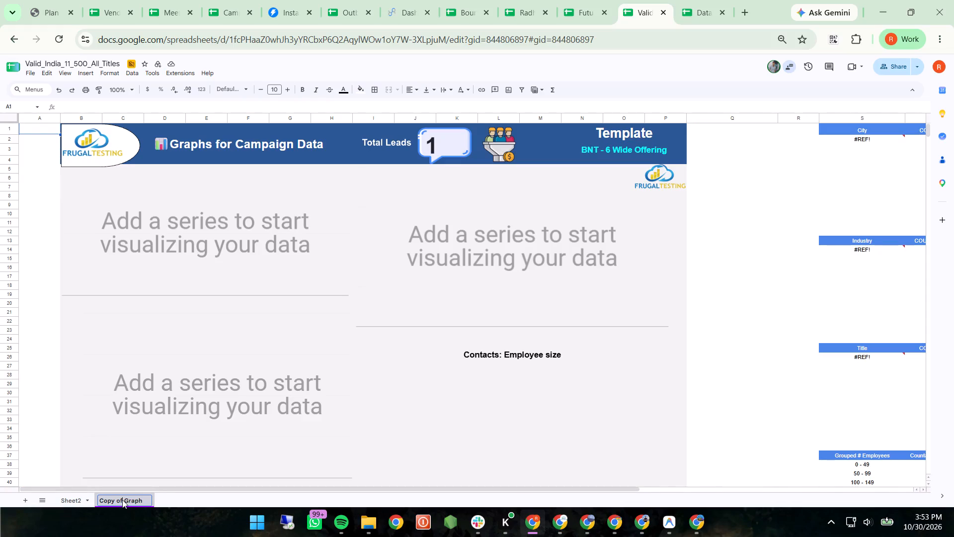
{"action": "key", "text": "BackSpace"}
{"action": "key", "text": "BackSpace"}
{"action": "key", "text": "BackSpace"}
{"action": "key", "text": "BackSpace"}
{"action": "key", "text": "BackSpace"}
{"action": "key", "text": "BackSpace"}
{"action": "key", "text": "BackSpace"}
{"action": "key", "text": "BackSpace"}
{"action": "key", "text": "BackSpace"}
{"action": "key", "text": "BackSpace"}
{"action": "key", "text": "BackSpace"}
{"action": "key", "text": "BackSpace"}
{"action": "key", "text": "BackSpace"}
{"action": "key", "text": "BackSpace"}
{"action": "key", "text": "ctrl+v"}
{"action": "key", "text": "Return"}
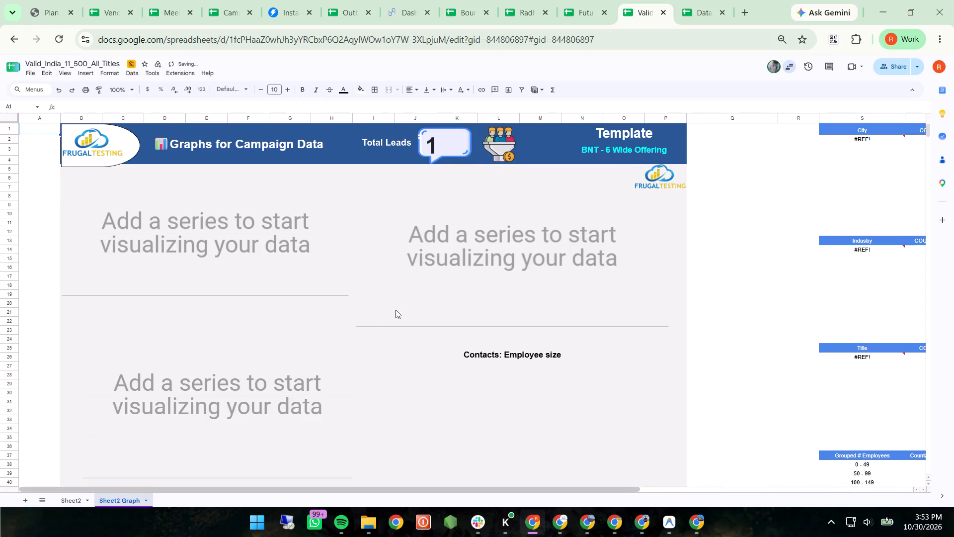
Replace the source sheet name in cell V1 with Sheet2 so the reference reads 'Sheet2'!A1:CL5000.
{"action": "scroll", "coordinate": [396, 310], "scroll_direction": "left", "scroll_amount": 5}
{"action": "scroll", "coordinate": [668, 149], "scroll_direction": "left", "scroll_amount": 2}
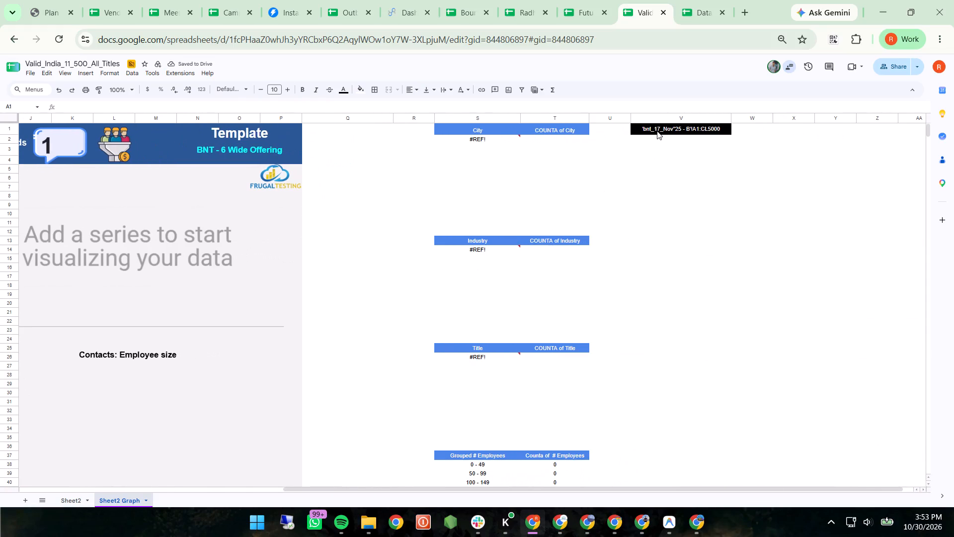
{"action": "double_click", "coordinate": [657, 131]}
{"action": "left_click", "coordinate": [673, 124]}
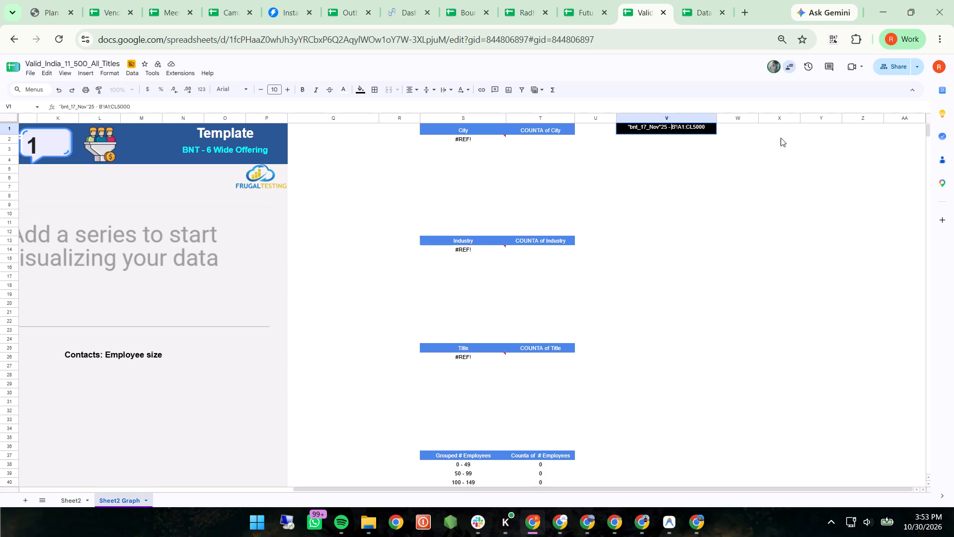
{"action": "key", "text": "Right"}
{"action": "key", "text": "shift+Left"}
{"action": "key", "text": "shift+Left"}
{"action": "key", "text": "shift+Left"}
{"action": "key", "text": "shift+Left"}
{"action": "key", "text": "shift+Left"}
{"action": "key", "text": "shift+Left"}
{"action": "key", "text": "shift+Left"}
{"action": "key", "text": "shift+Left"}
{"action": "key", "text": "shift+Left"}
{"action": "key", "text": "shift+Left"}
{"action": "key", "text": "shift+Left"}
{"action": "key", "text": "shift+Left"}
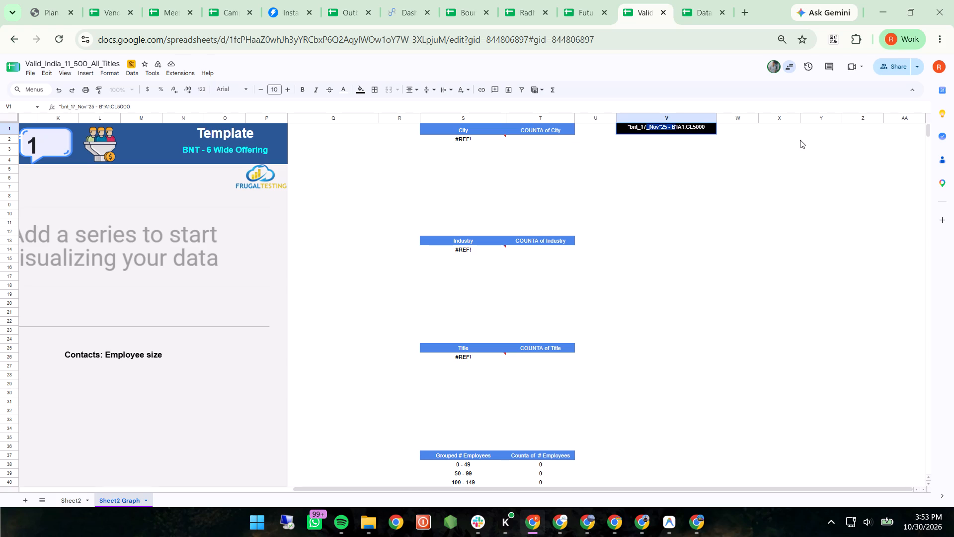
{"action": "key", "text": "shift+Left"}
{"action": "key", "text": "shift+Left"}
{"action": "key", "text": "shift+Left"}
{"action": "key", "text": "shift+Left"}
{"action": "key", "text": "shift+Left"}
{"action": "key", "text": "shift+Left"}
{"action": "key", "text": "ctrl+v"}
{"action": "key", "text": "Return"}
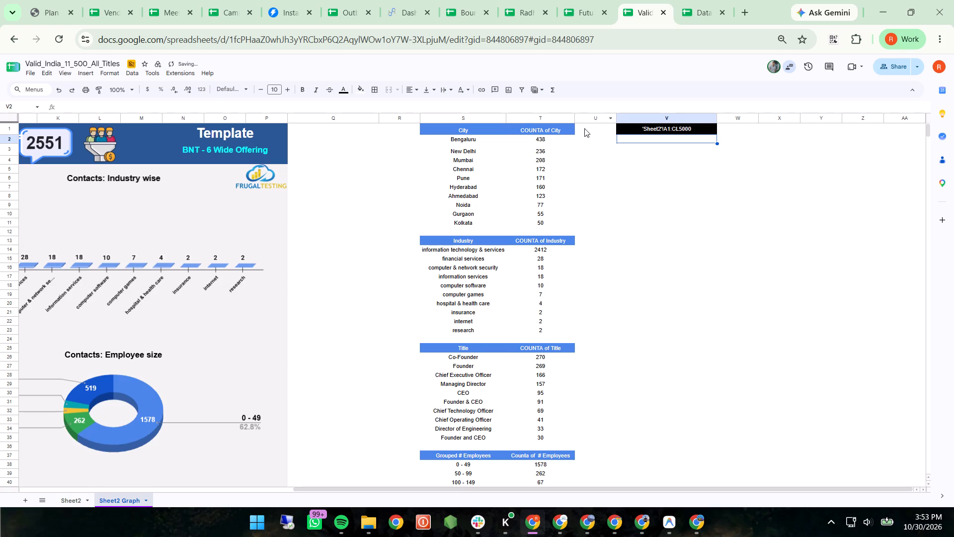
Convert the summary tables in S1:T47, from City through EMAIL, to static values by pasting values only in place.
{"action": "left_click", "coordinate": [453, 132]}
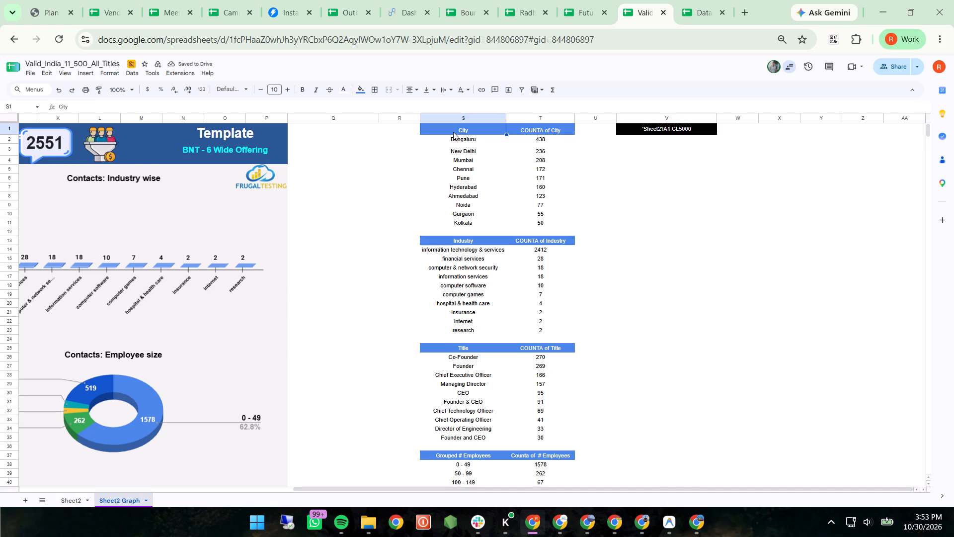
{"action": "key", "text": "shift+Right"}
{"action": "key", "text": "shift+Down"}
{"action": "key", "text": "shift+Down"}
{"action": "key", "text": "shift+Down"}
{"action": "key", "text": "shift+Down"}
{"action": "key", "text": "shift+Down"}
{"action": "key", "text": "shift+Down"}
{"action": "key", "text": "shift+Down"}
{"action": "key", "text": "shift+Down"}
{"action": "key", "text": "shift+Down"}
{"action": "key", "text": "shift+Down"}
{"action": "key", "text": "shift+Down"}
{"action": "key", "text": "shift+Down"}
{"action": "key", "text": "shift+Down"}
{"action": "key", "text": "shift+Down"}
{"action": "key", "text": "shift+Down"}
{"action": "key", "text": "shift+Down"}
{"action": "key", "text": "shift+Down"}
{"action": "key", "text": "shift+Down"}
{"action": "key", "text": "shift+Down"}
{"action": "key", "text": "shift+Down"}
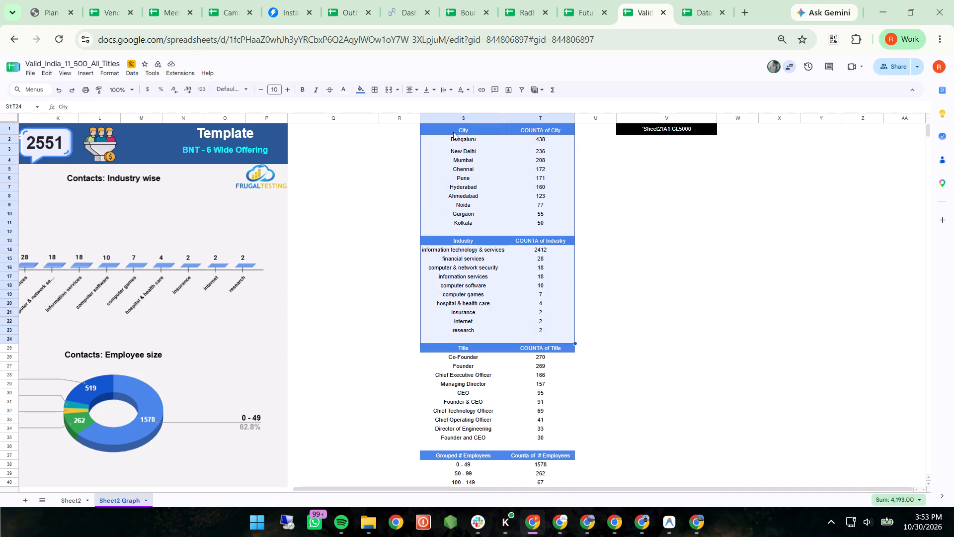
{"action": "key", "text": "shift+Up"}
{"action": "key", "text": "shift+Up"}
{"action": "key", "text": "shift+Up"}
{"action": "key", "text": "shift+Up"}
{"action": "key", "text": "ctrl+c"}
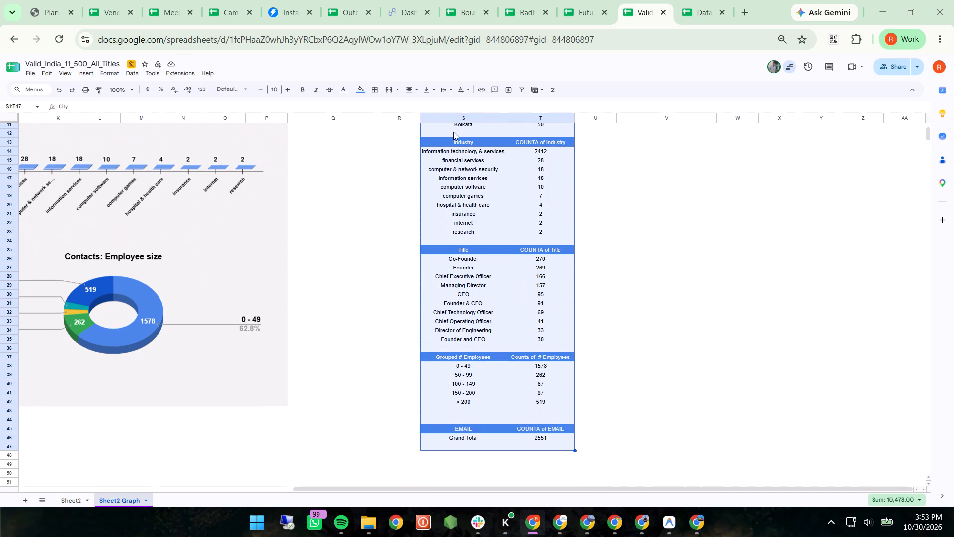
{"action": "key", "text": "ctrl+shift+v"}
{"action": "left_click", "coordinate": [656, 243]}
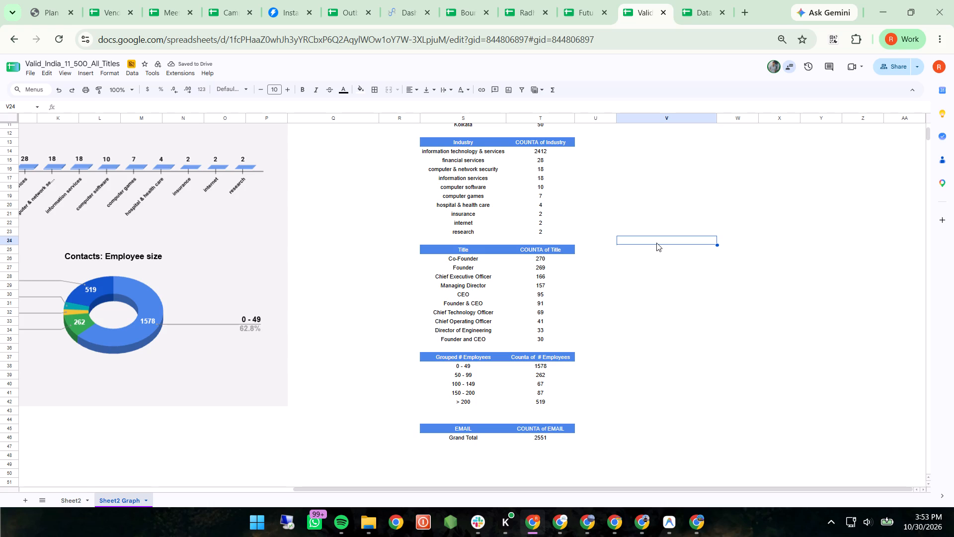
Set the Bengaluru count in the City table to 1456.
{"action": "scroll", "coordinate": [656, 243], "scroll_direction": "up", "scroll_amount": 6}
{"action": "left_click", "coordinate": [546, 134]}
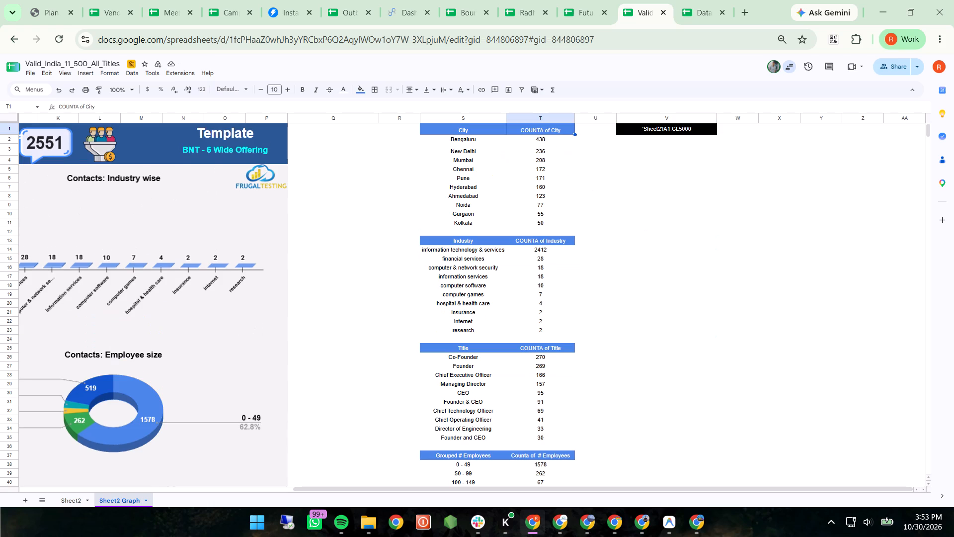
{"action": "left_click", "coordinate": [547, 141]}
{"action": "key", "text": "BackSpace"}
{"action": "type", "text": "145"}
{"action": "key", "text": "6"}
{"action": "key", "text": "Return"}
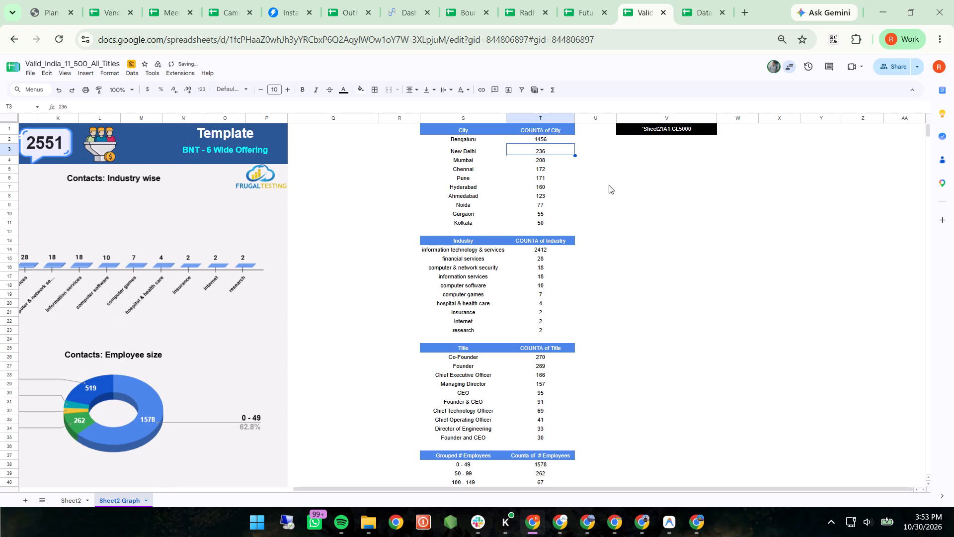
{"action": "left_click", "coordinate": [664, 237]}
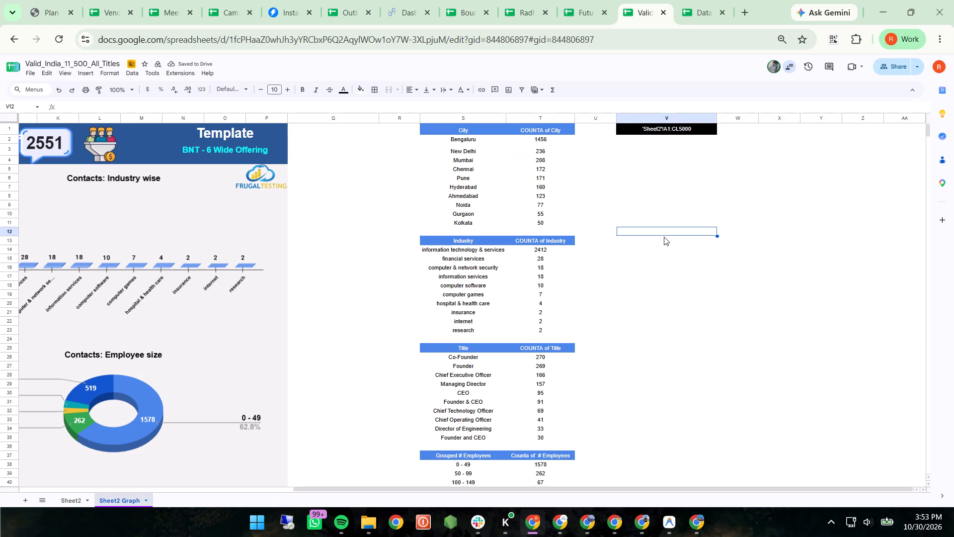
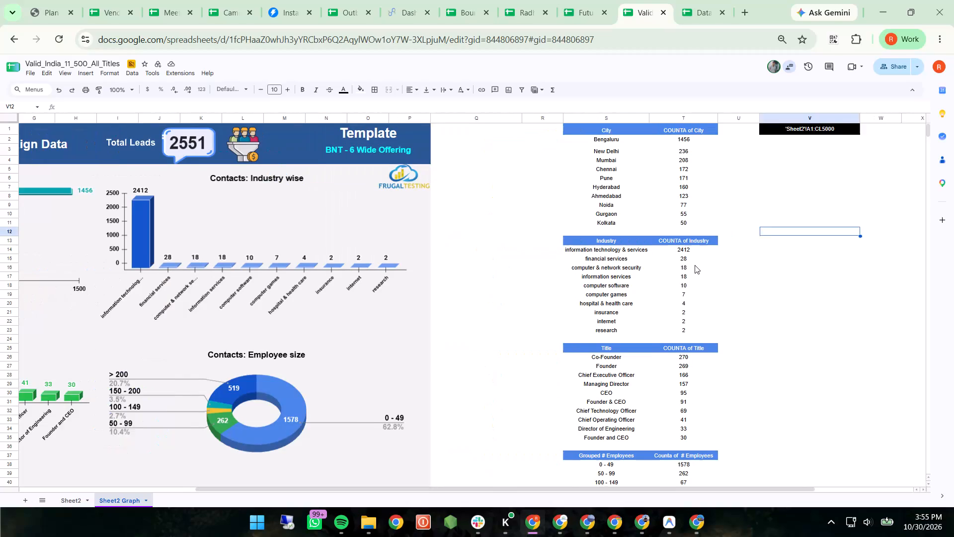
Replace the campaign name under the Template heading in the Sheet2 Graph banner with FT - 18.
{"action": "double_click", "coordinate": [425, 148]}
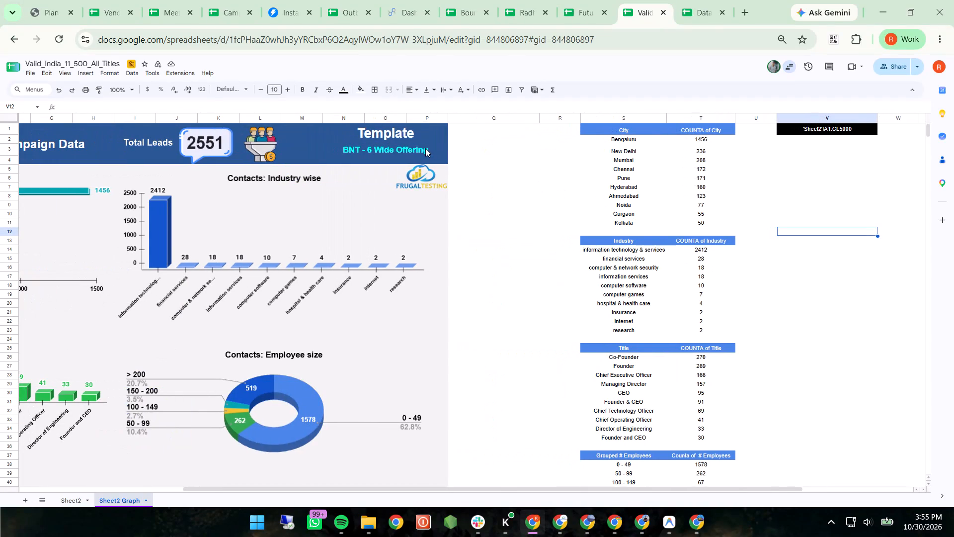
{"action": "key", "text": "ctrl+a"}
{"action": "key", "text": "BackSpace"}
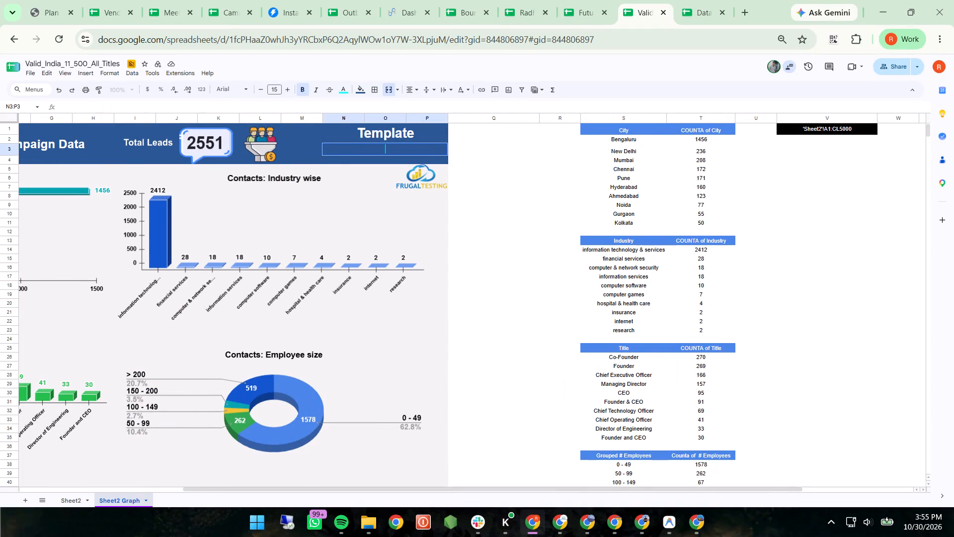
{"action": "type", "text": "FT -1"}
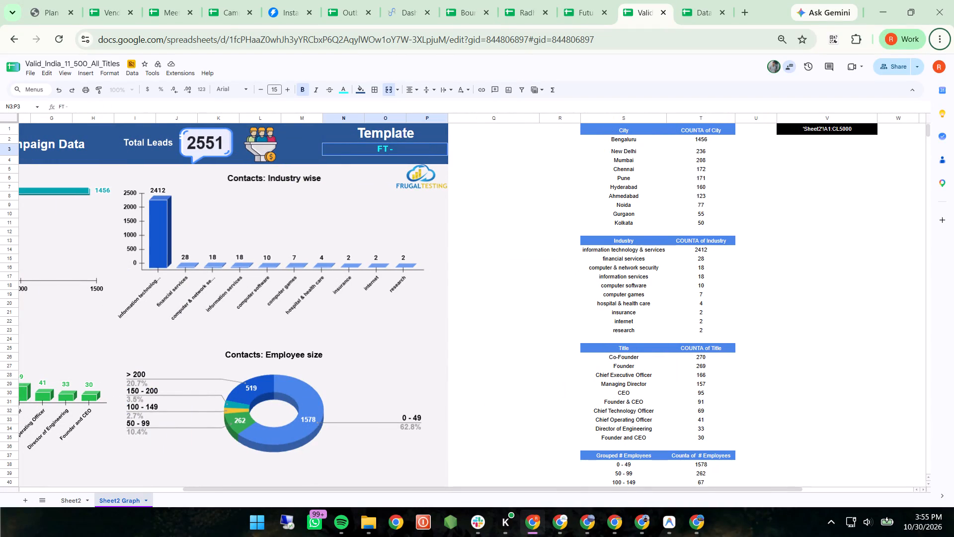
{"action": "left_click", "coordinate": [417, 148]}
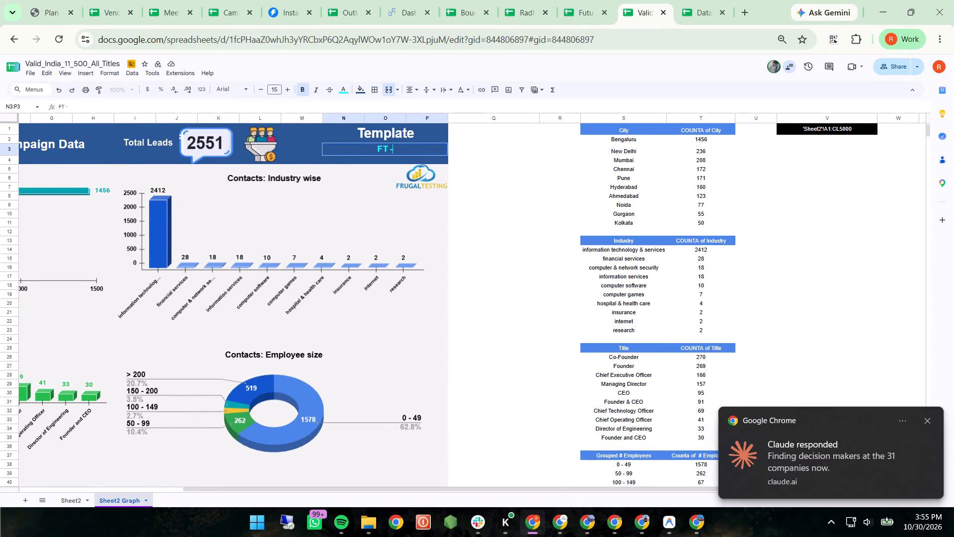
{"action": "key", "text": "space"}
{"action": "type", "text": "18"}
{"action": "key", "text": "Return"}
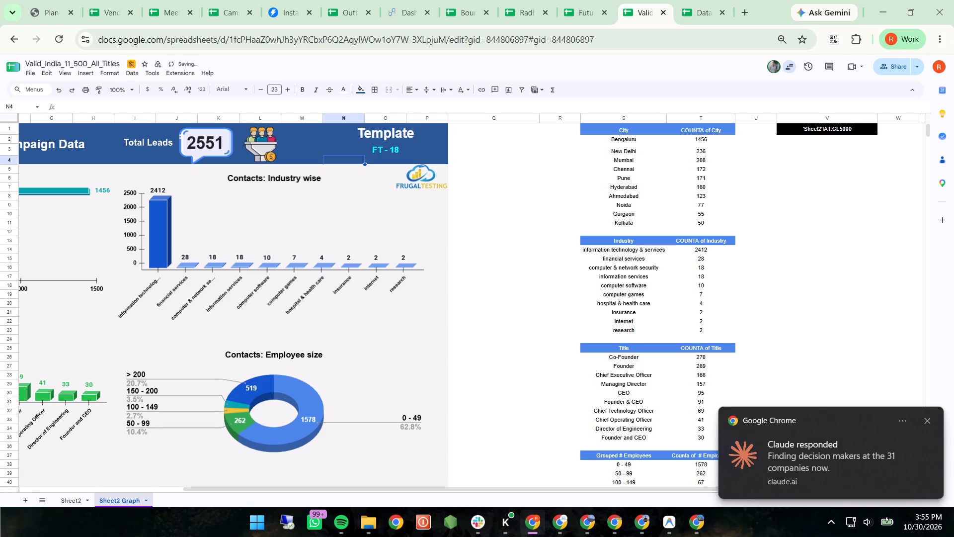
Show the whole campaign graph dashboard in full screen and take a screenshot of it.
{"action": "left_click", "coordinate": [530, 250]}
{"action": "scroll", "coordinate": [530, 250], "scroll_direction": "right", "scroll_amount": 6}
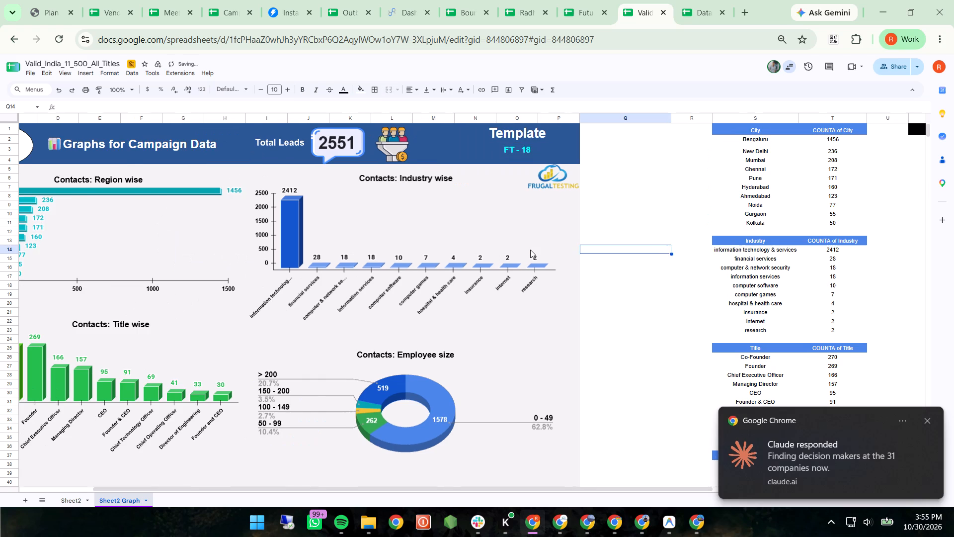
{"action": "key", "text": "F11"}
{"action": "scroll", "coordinate": [530, 250], "scroll_direction": "up", "scroll_amount": 5}
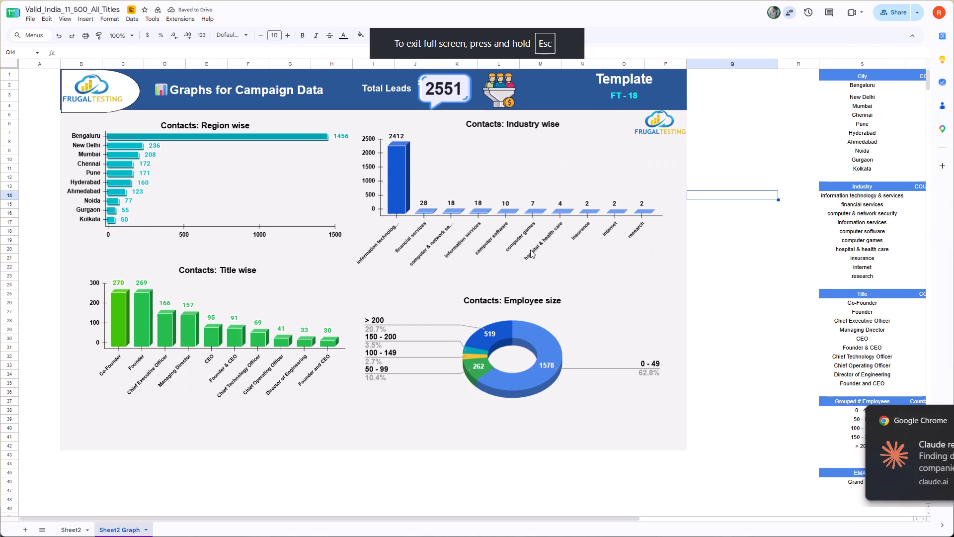
{"action": "key", "text": "shift+super+s"}
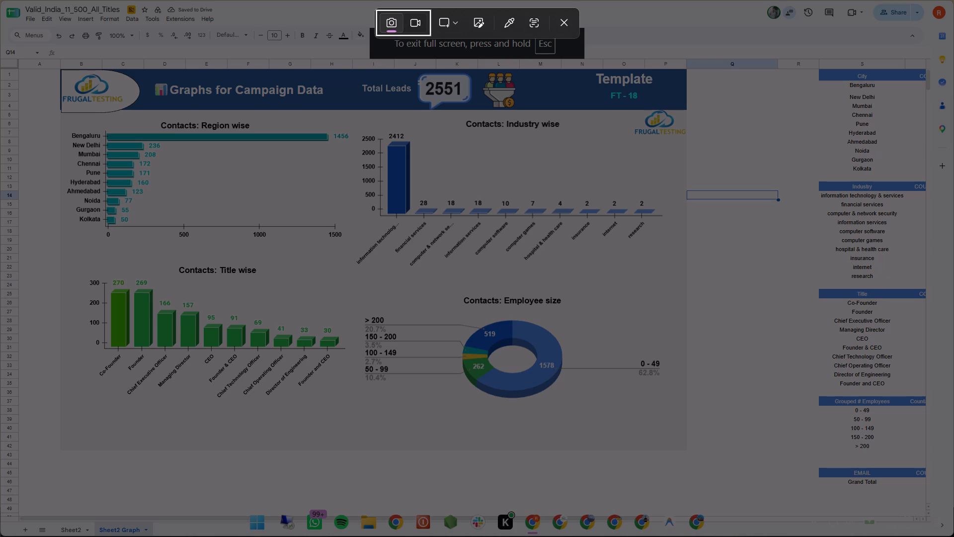
{"action": "left_click_drag", "start_coordinate": [58, 67], "coordinate": [687, 472]}
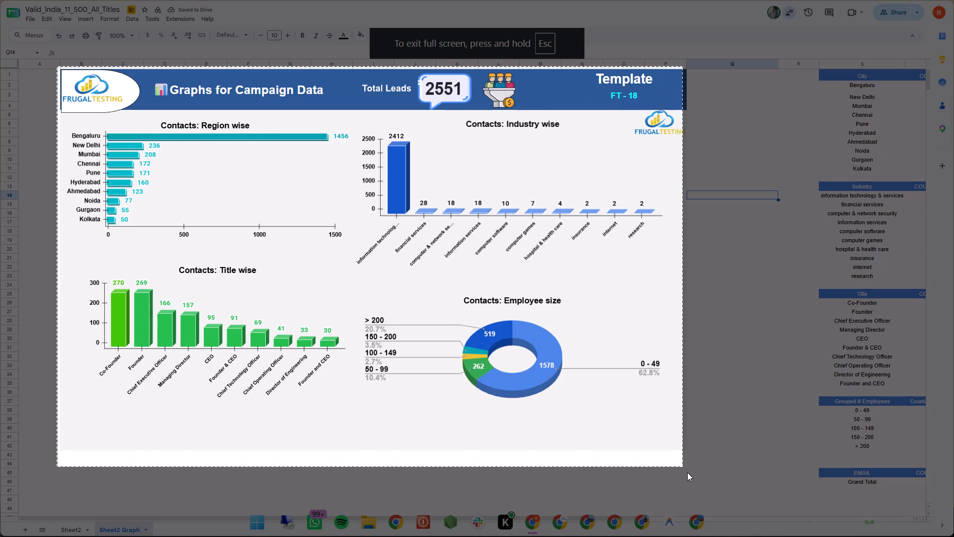
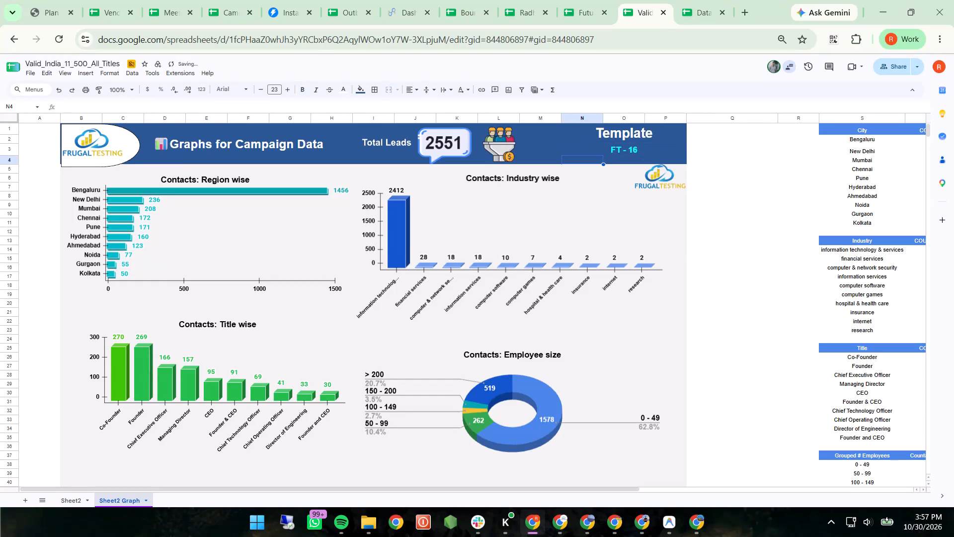
Take a full-screen screenshot of the entire FT - 16 campaign graph dashboard, from the header banner down to the bottom charts.
{"action": "left_click", "coordinate": [742, 198]}
{"action": "scroll", "coordinate": [742, 198], "scroll_direction": "up", "scroll_amount": 1}
{"action": "left_click", "coordinate": [773, 202]}
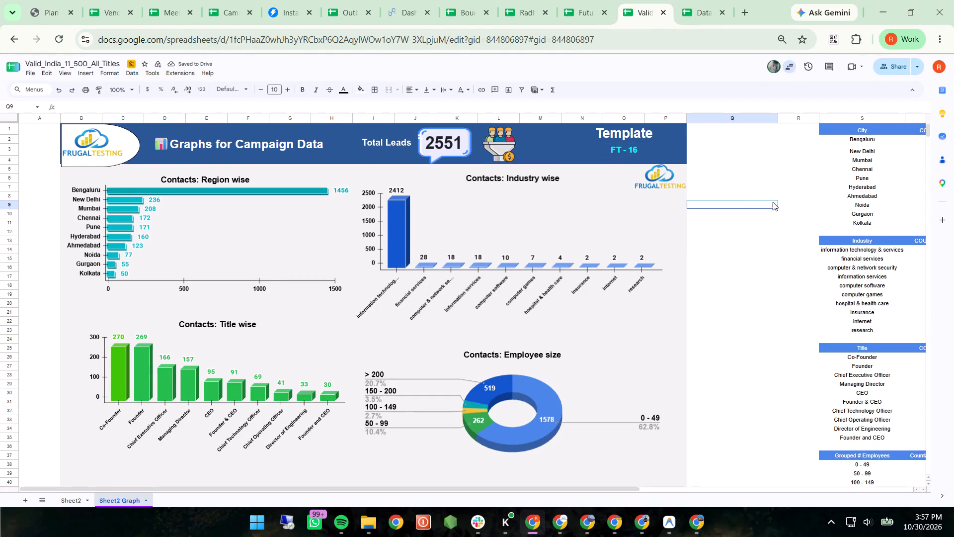
{"action": "key", "text": "F11"}
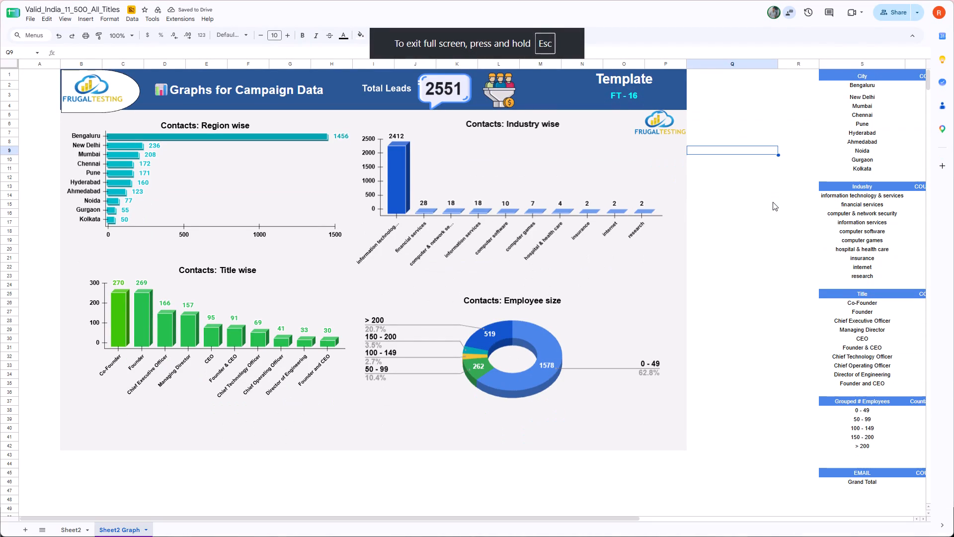
{"action": "scroll", "coordinate": [773, 202], "scroll_direction": "up", "scroll_amount": 7}
{"action": "key", "text": "shift+super+s"}
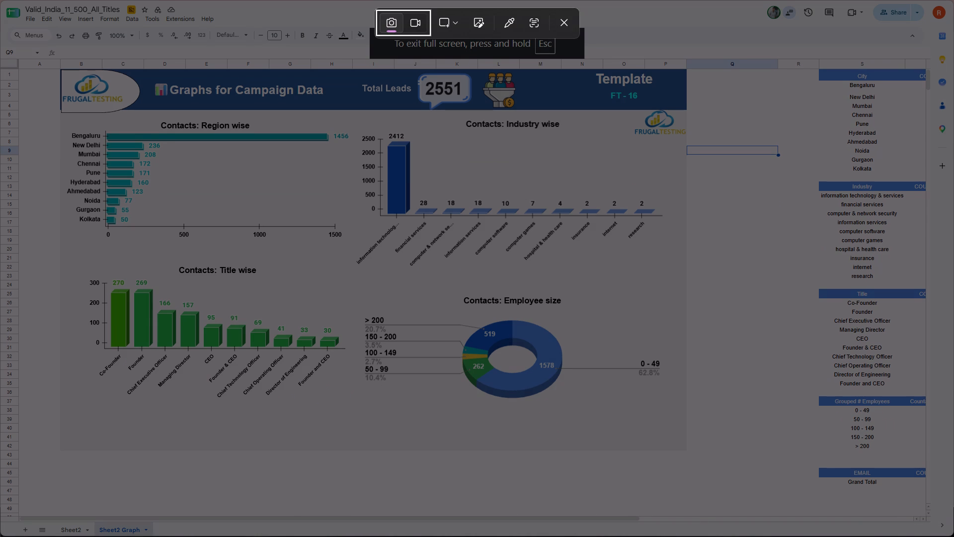
{"action": "left_click_drag", "start_coordinate": [58, 67], "coordinate": [622, 386]}
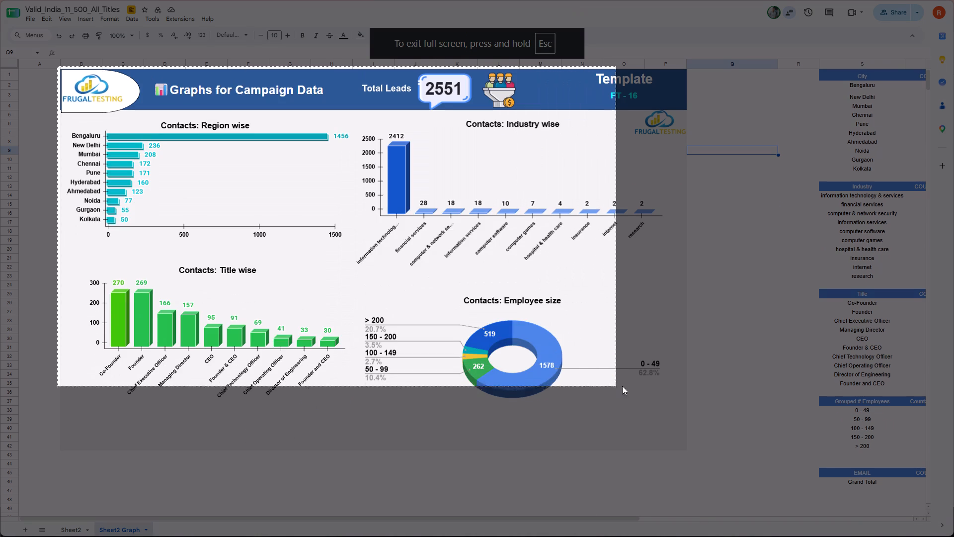
{"action": "left_click_drag", "start_coordinate": [622, 386], "coordinate": [690, 452]}
{"action": "key", "text": "Escape"}
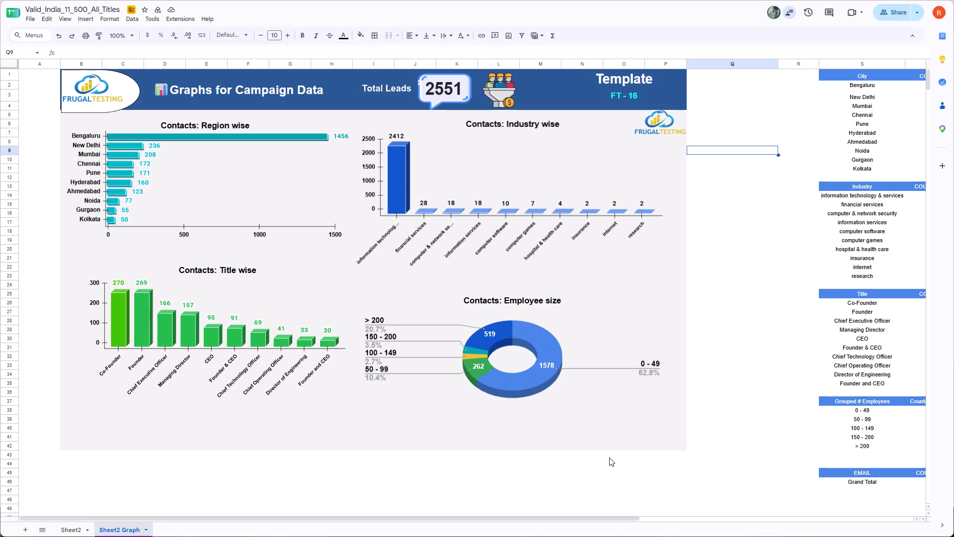
{"action": "key", "text": "F11"}
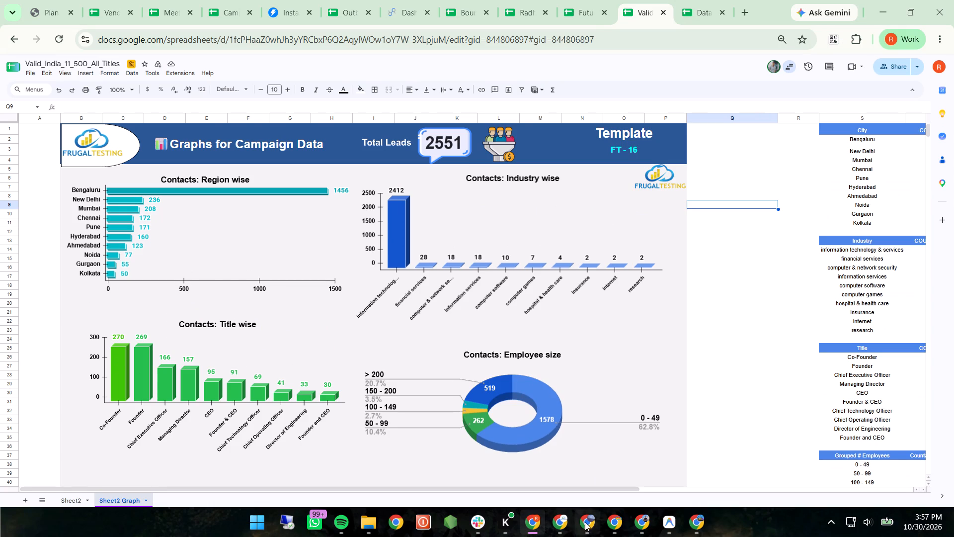
{"action": "left_click", "coordinate": [695, 523]}
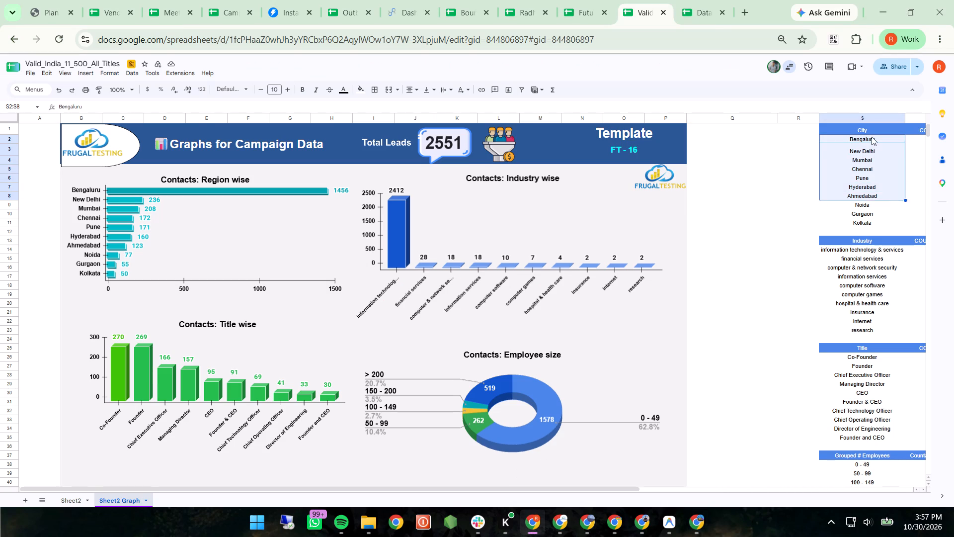
{"action": "key", "text": "shift+Down"}
{"action": "key", "text": "shift+Down"}
{"action": "key", "text": "shift+Down"}
{"action": "key", "text": "ctrl+c"}
{"action": "key", "text": "ctrl+c"}
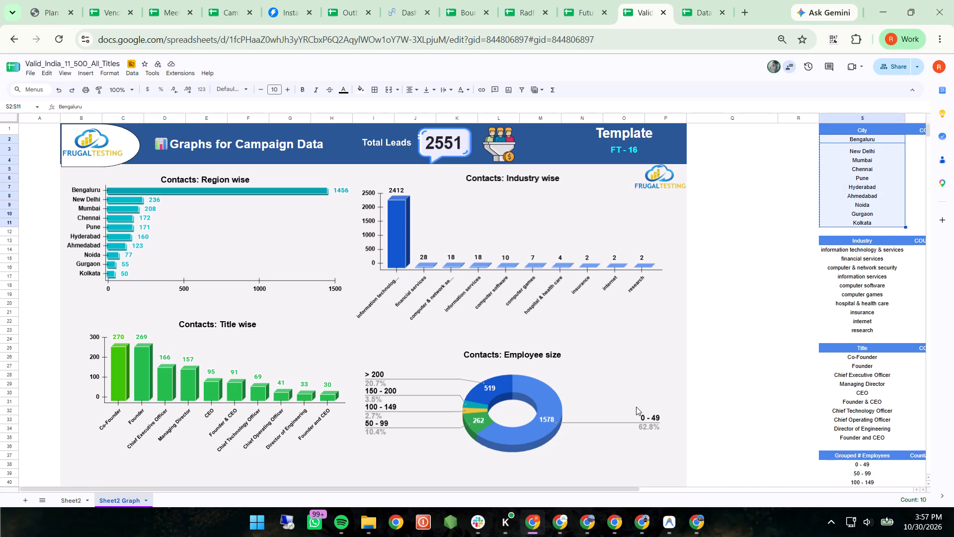
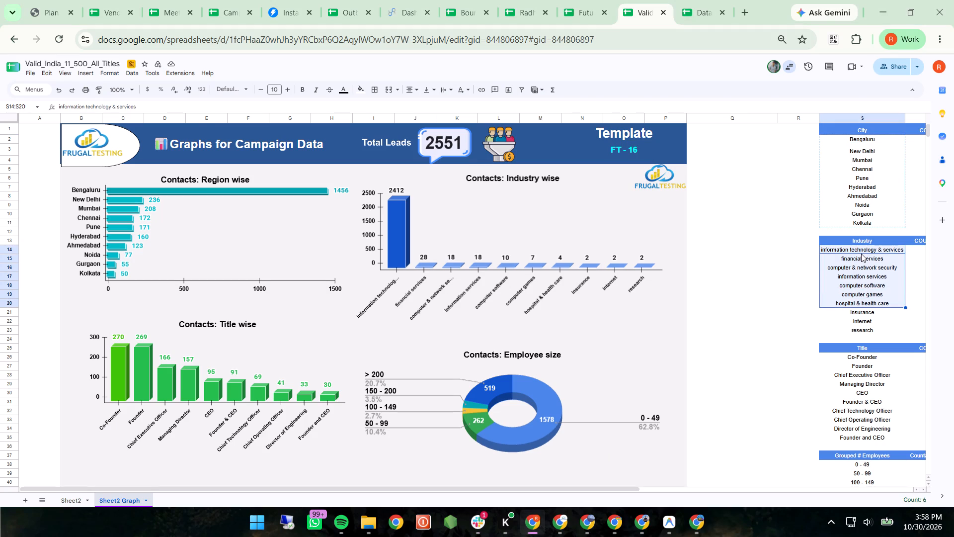
Select the industry names in the Industry table from information technology & services down to research.
{"action": "key", "text": "shift+Down"}
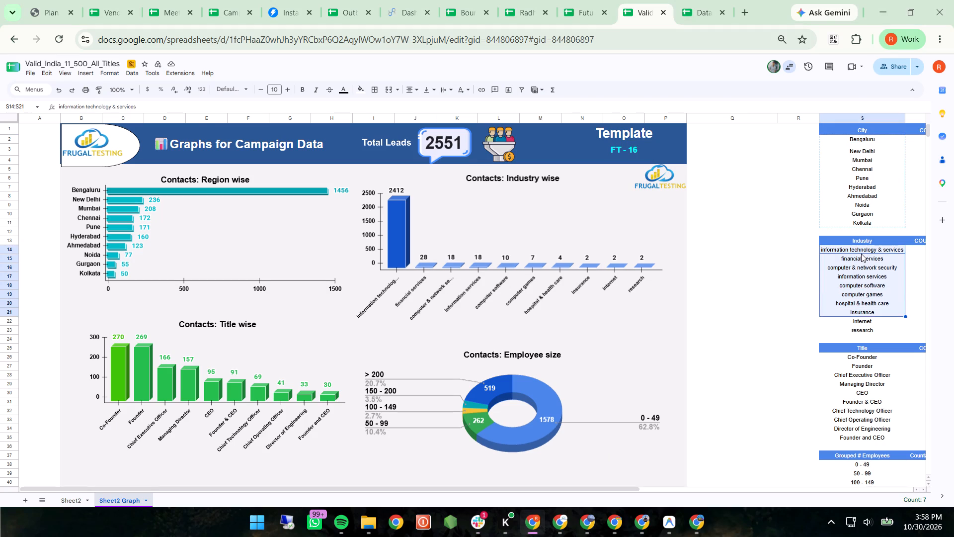
{"action": "key", "text": "shift+Down"}
{"action": "key", "text": "shift+Down"}
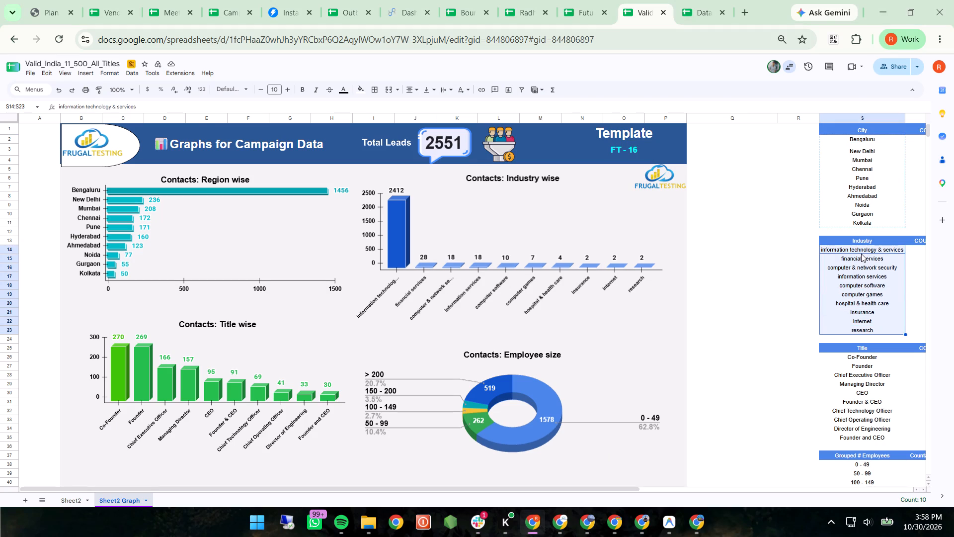
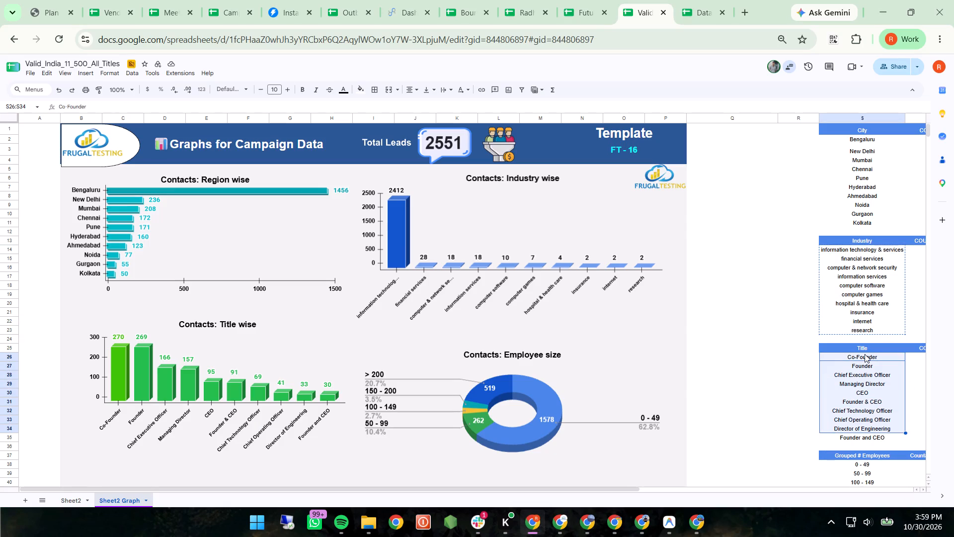
Copy the job titles in the Title table from Co-Founder down to Founder and CEO.
{"action": "key", "text": "shift+Down"}
{"action": "key", "text": "ctrl+c"}
{"action": "key", "text": "ctrl+c"}
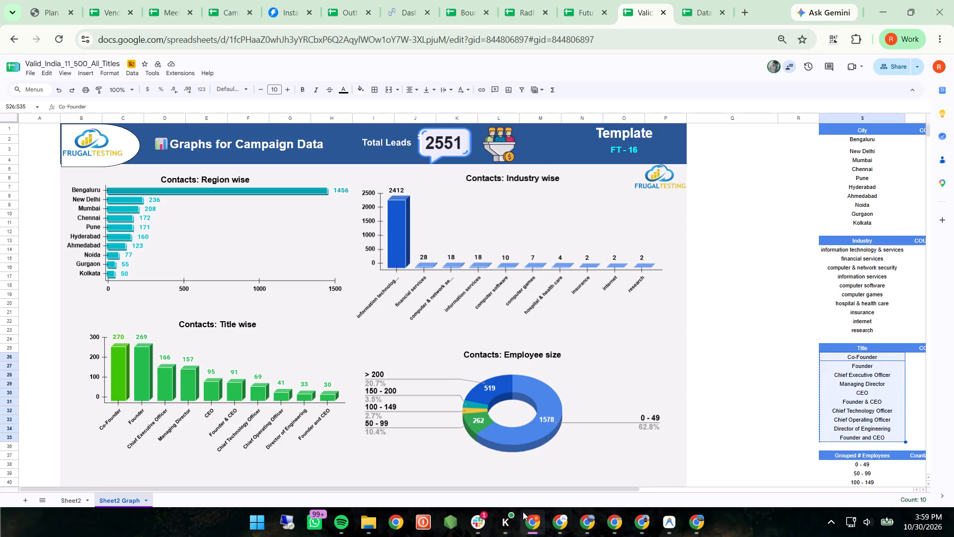
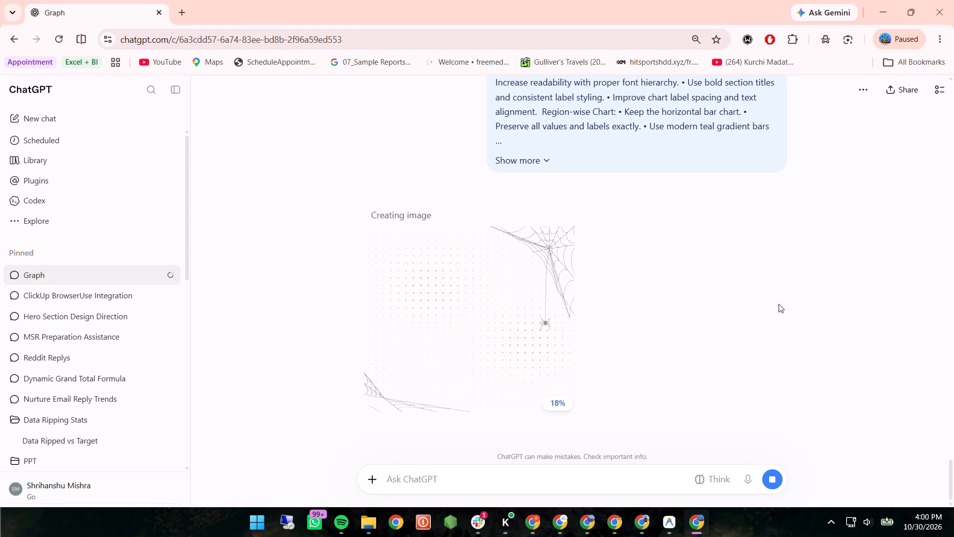
Copy the restyled campaign dashboard image that ChatGPT generated in the Graph chat.
{"action": "left_click", "coordinate": [826, 296]}
{"action": "right_click", "coordinate": [536, 261]}
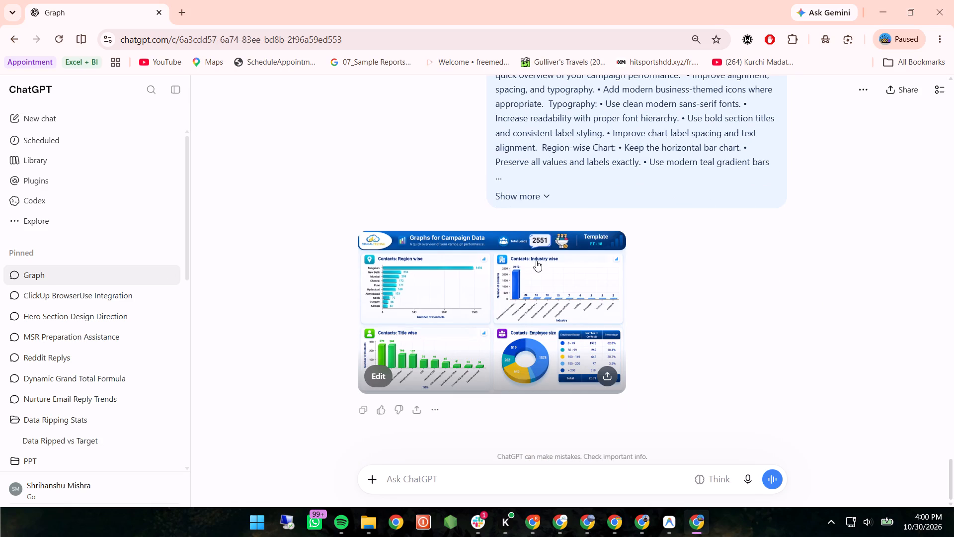
{"action": "left_click", "coordinate": [598, 312]}
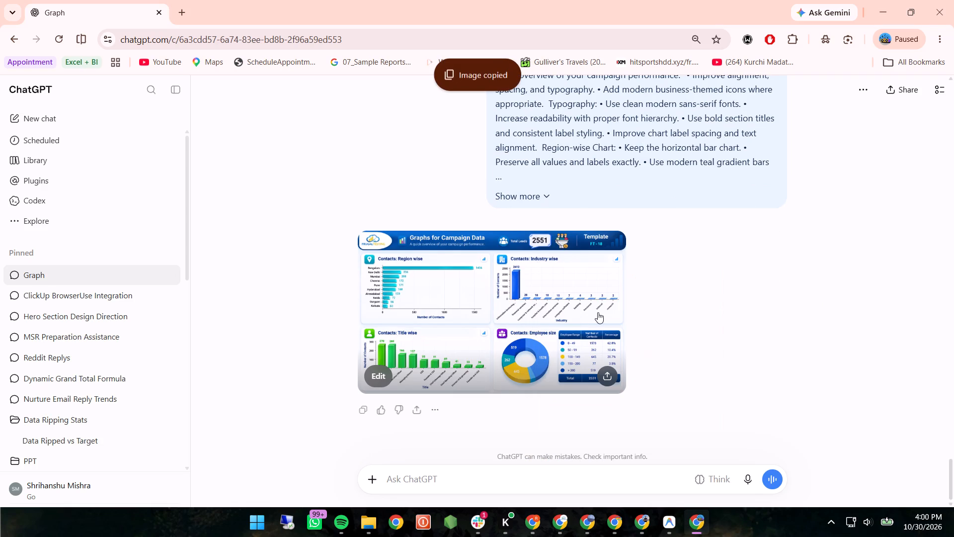
Enlarge the generated dashboard image to check its header, template number, charts and employee-size table, then close the view.
{"action": "left_click", "coordinate": [594, 317]}
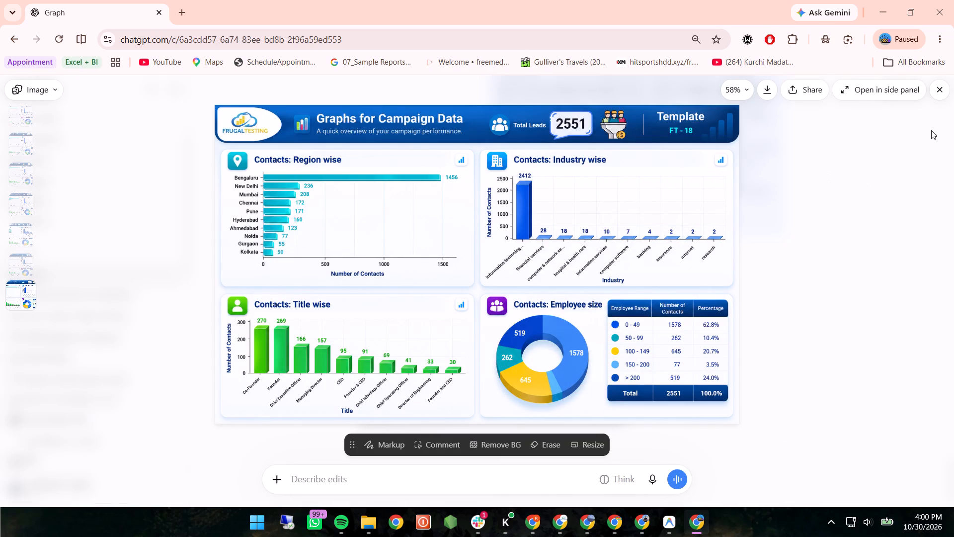
{"action": "left_click", "coordinate": [943, 90]}
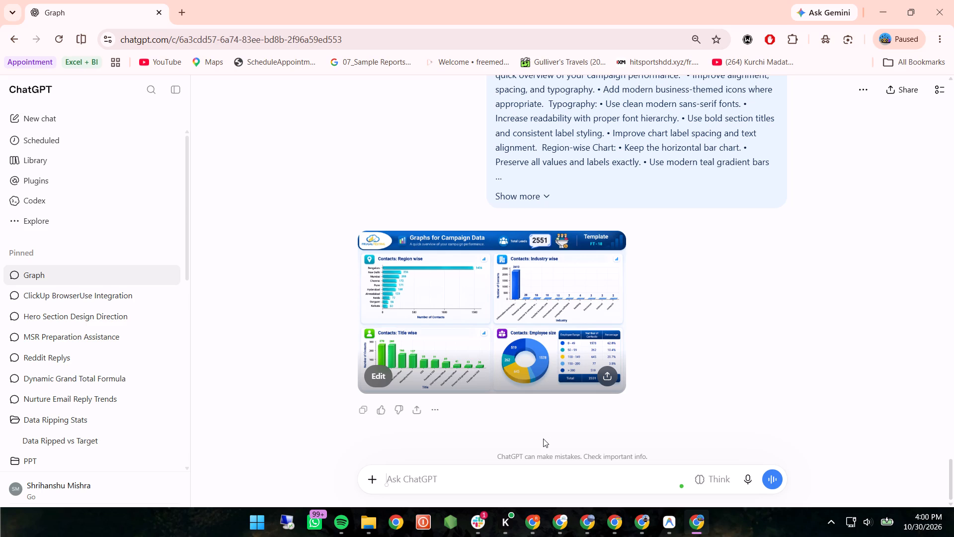
Switch to the graph dashboard in the Valid_India_11_500_All_Titles spreadsheet.
{"action": "left_click", "coordinate": [541, 525]}
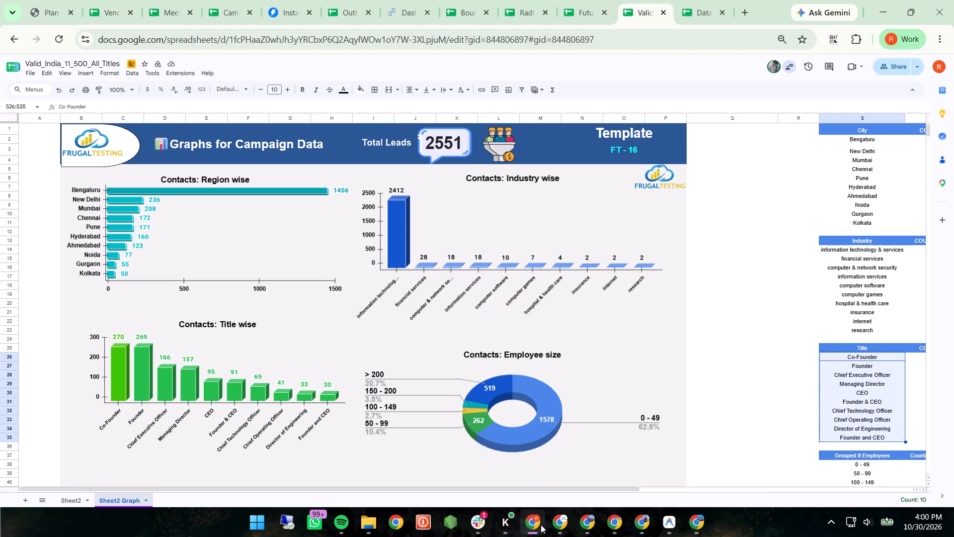
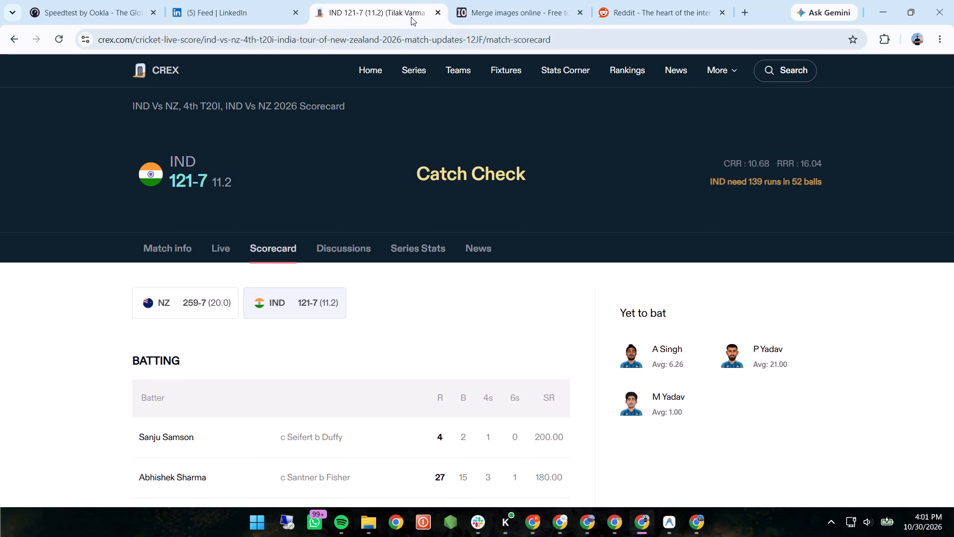
Refresh the IND vs NZ 4th T20I scorecard and check India's batting table on CREX.
{"action": "left_click", "coordinate": [61, 41]}
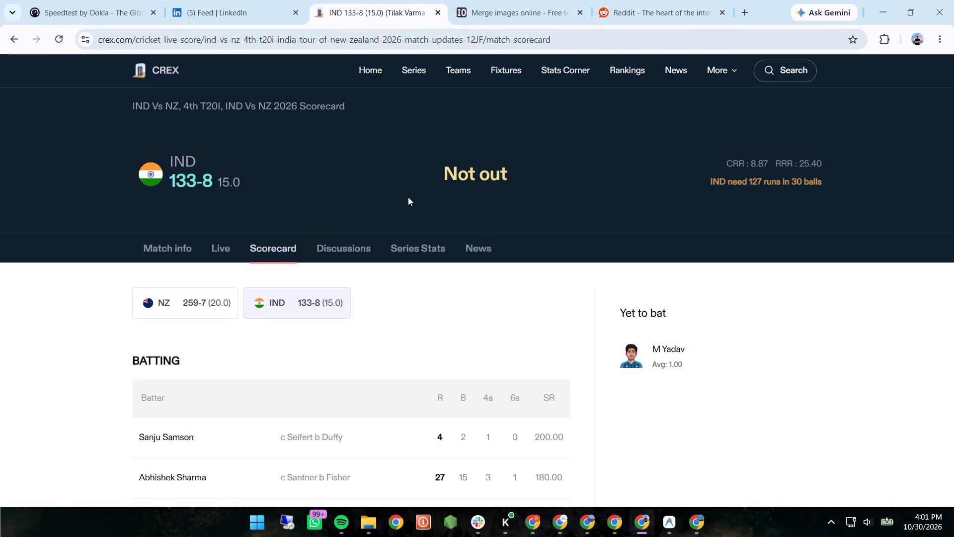
{"action": "scroll", "coordinate": [481, 357], "scroll_direction": "down", "scroll_amount": 5}
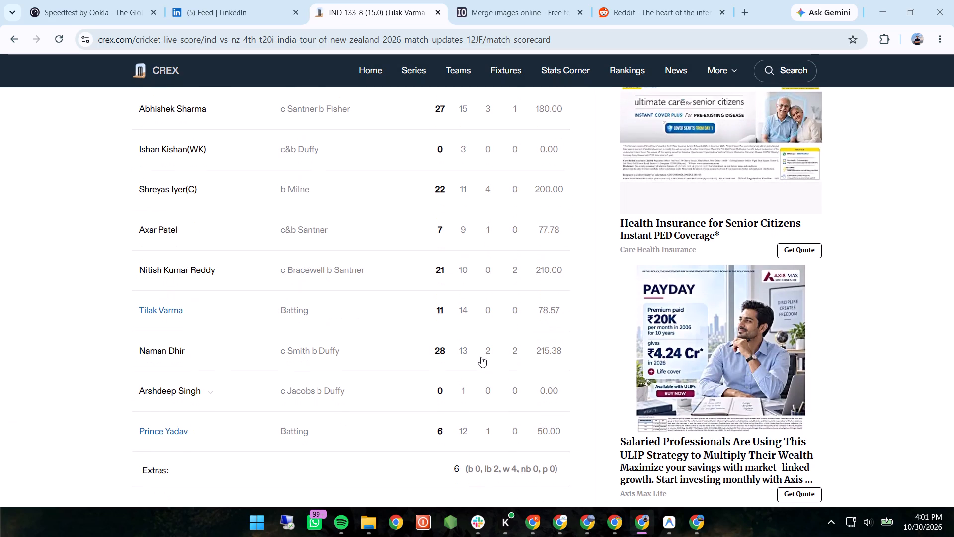
{"action": "scroll", "coordinate": [481, 357], "scroll_direction": "down", "scroll_amount": 3}
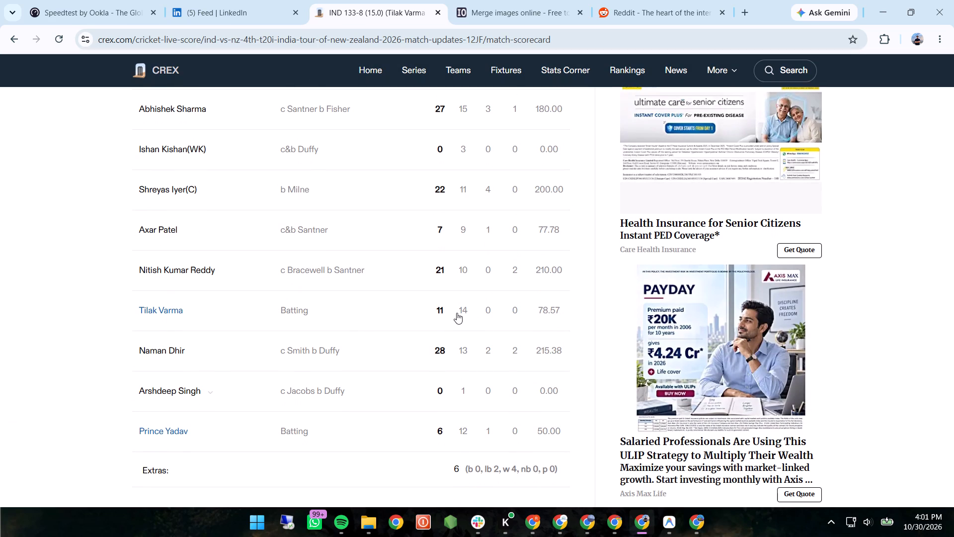
Switch to the open Reddit page.
{"action": "left_click", "coordinate": [640, 0]}
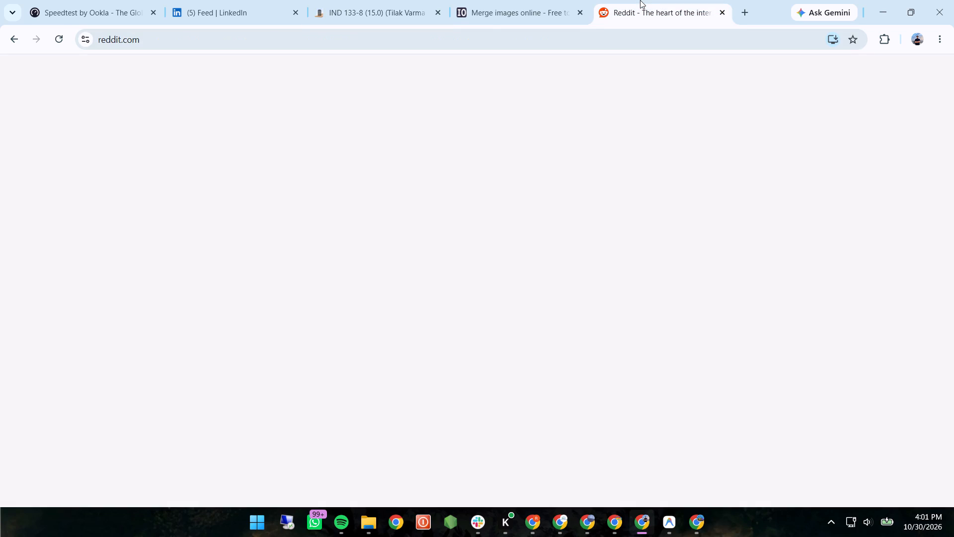